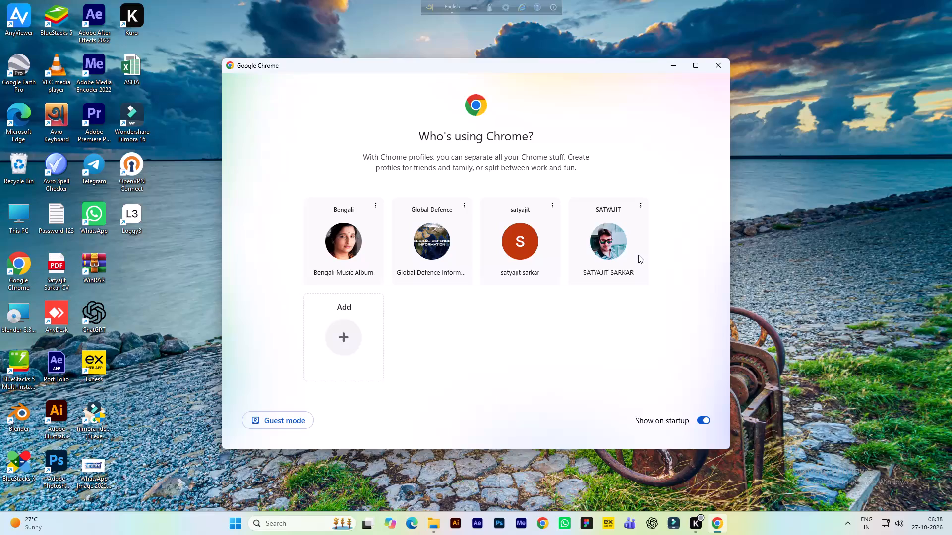
Open Chrome with the last existing personal profile, the one pictured with a man in sunglasses.
{"action": "left_click", "coordinate": [603, 242]}
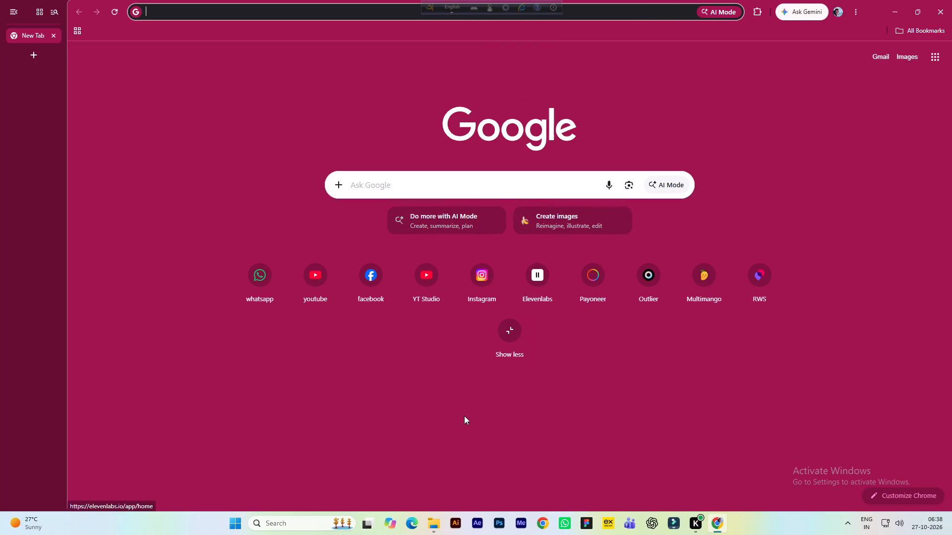
Switch to File Explorer and open the Pre folder.
{"action": "left_click", "coordinate": [435, 528]}
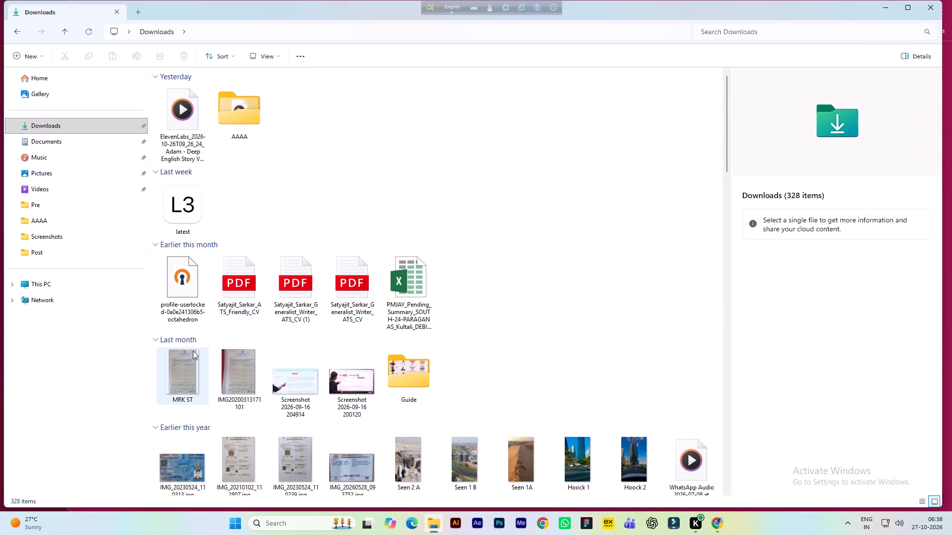
{"action": "left_click", "coordinate": [56, 201]}
Examine the previews and details of the image and video files named 67 and 68 in the Pre folder.
{"action": "left_click", "coordinate": [232, 109]}
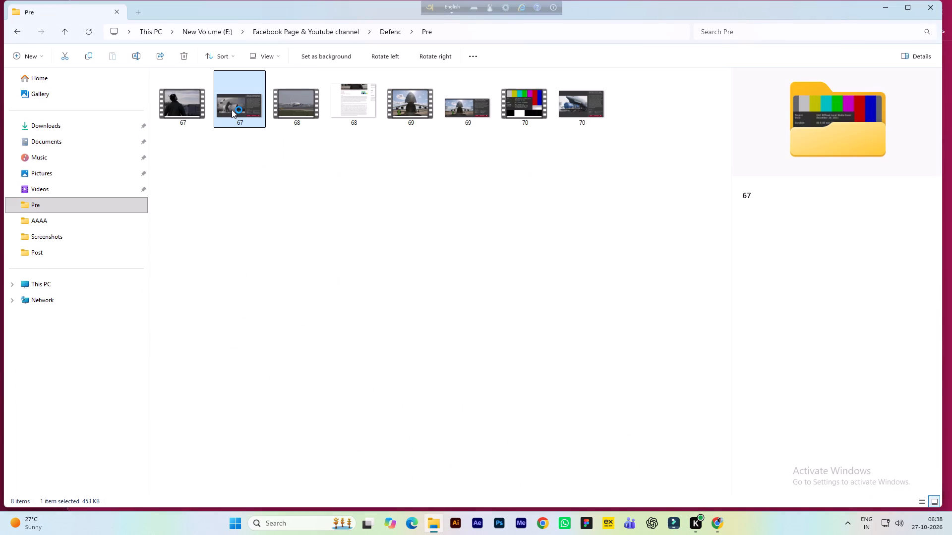
{"action": "left_click", "coordinate": [251, 138]}
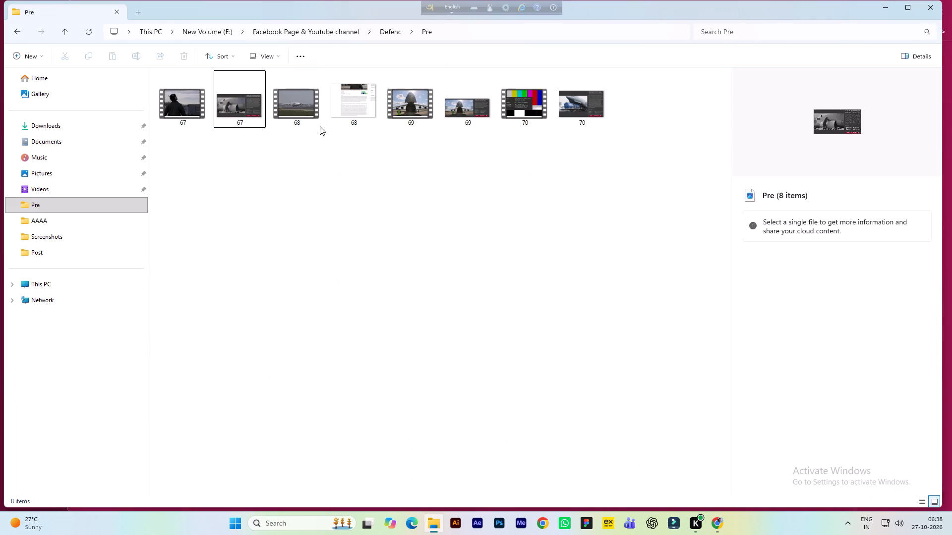
{"action": "left_click", "coordinate": [349, 102]}
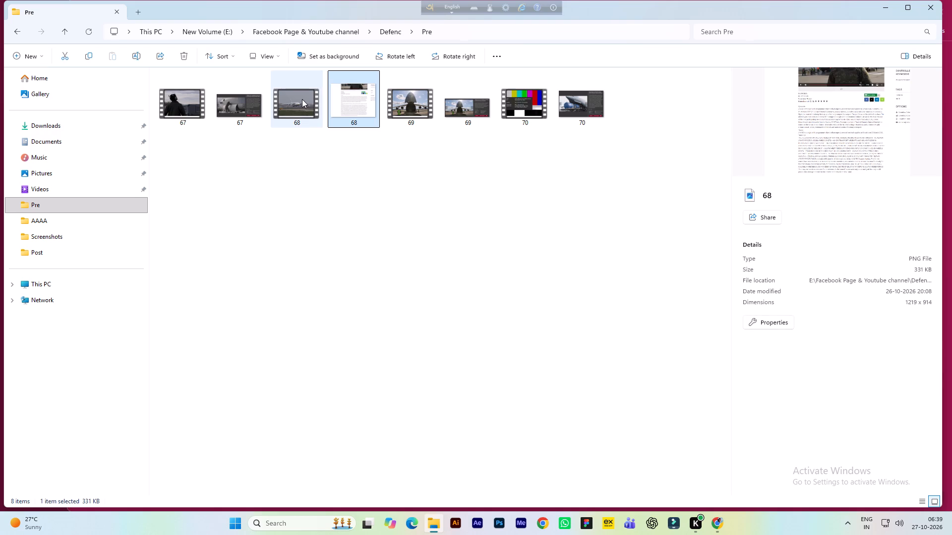
{"action": "left_click", "coordinate": [302, 99]}
{"action": "left_click", "coordinate": [297, 144]}
{"action": "left_click", "coordinate": [189, 100]}
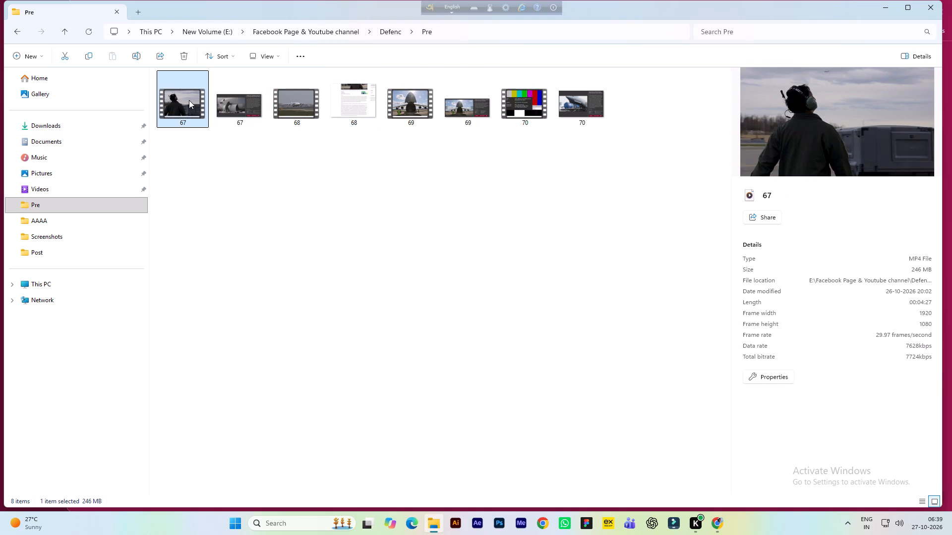
{"action": "left_click", "coordinate": [234, 106]}
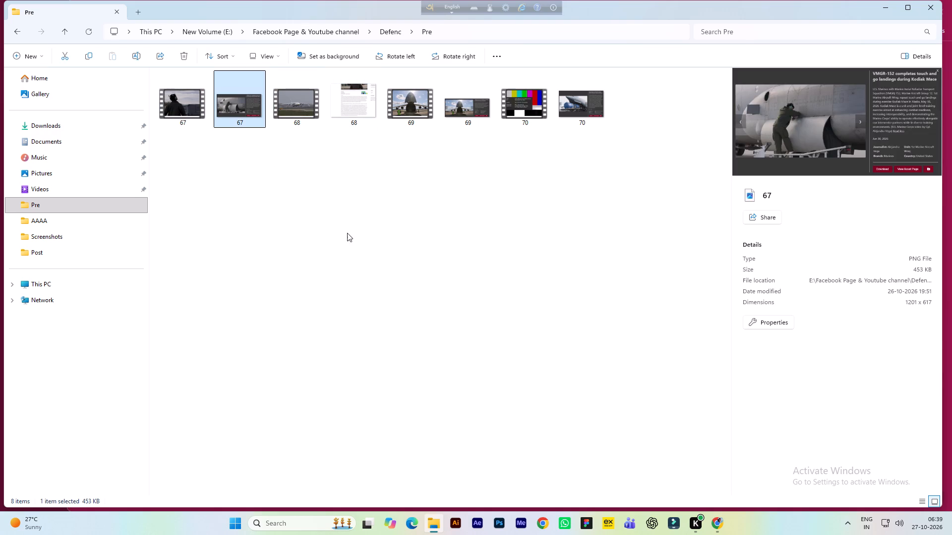
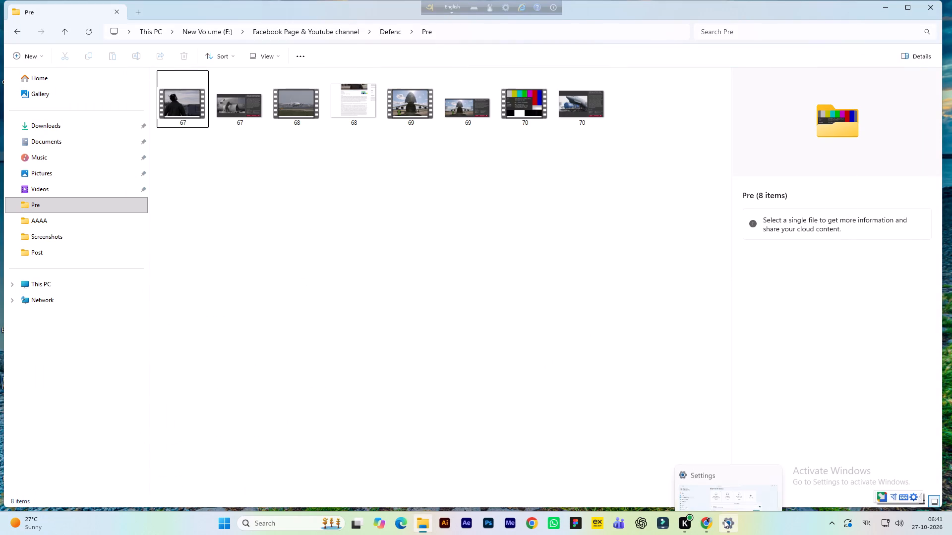
Launch Wondershare Filmora.
{"action": "left_click", "coordinate": [642, 248]}
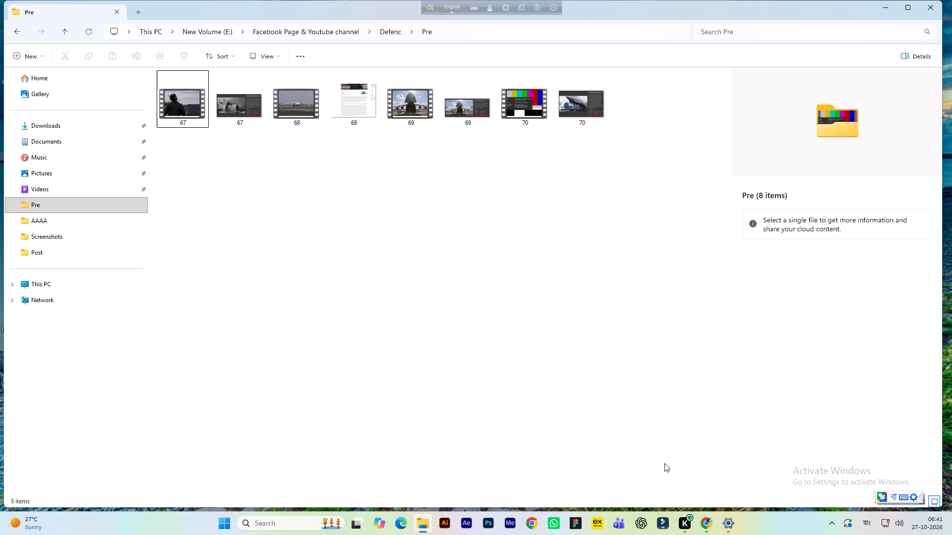
{"action": "left_click", "coordinate": [666, 523]}
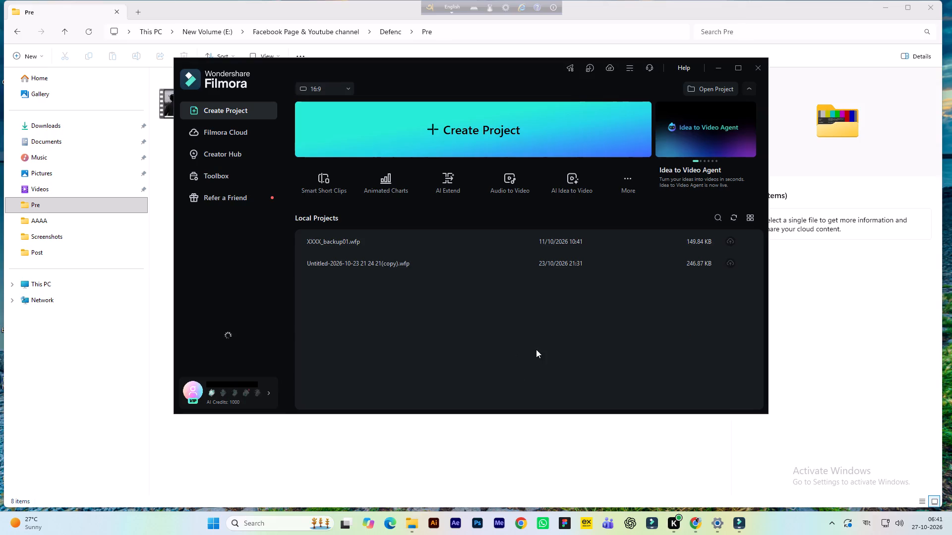
Open the local project XXXX_backup01.wfp in Filmora, ignoring the relinking of missing media.
{"action": "double_click", "coordinate": [450, 244]}
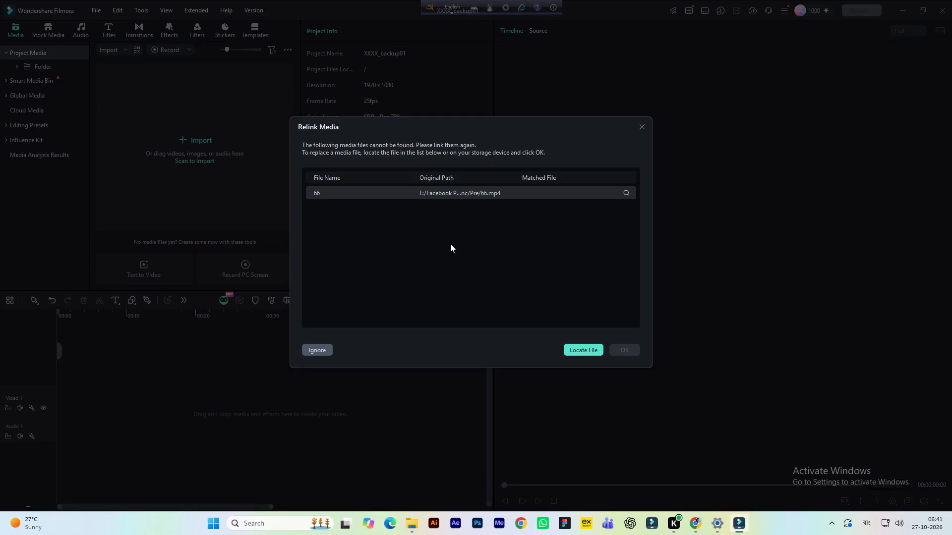
{"action": "left_click", "coordinate": [320, 348]}
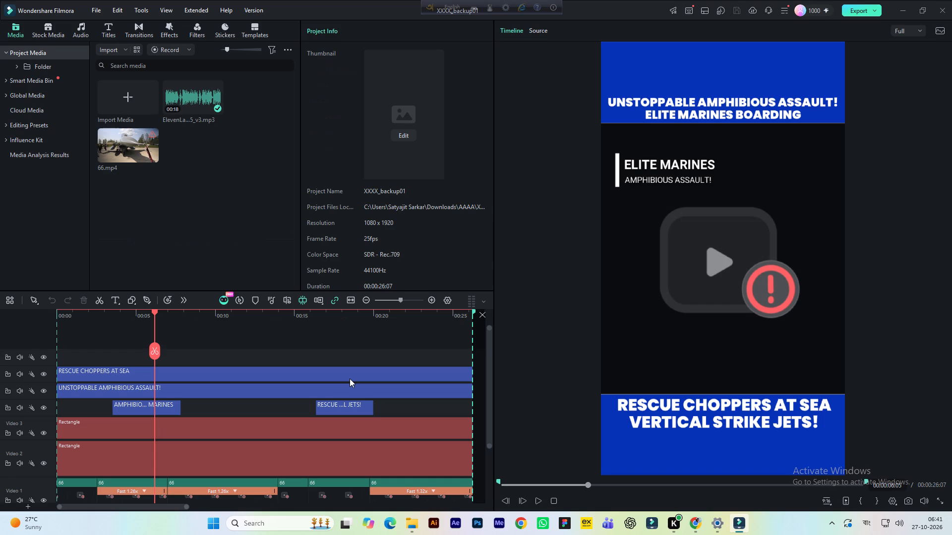
Delete the old voice-over MP3 and 66.mp4 from the project media, including their clips on the timeline.
{"action": "left_click_drag", "start_coordinate": [127, 183], "coordinate": [181, 148]}
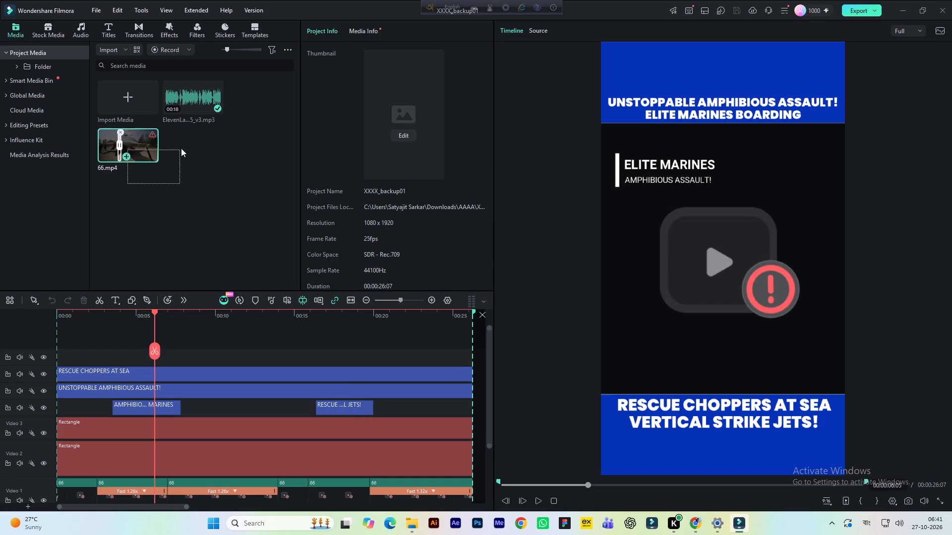
{"action": "left_click_drag", "start_coordinate": [181, 148], "coordinate": [214, 108]}
{"action": "key", "text": "Delete"}
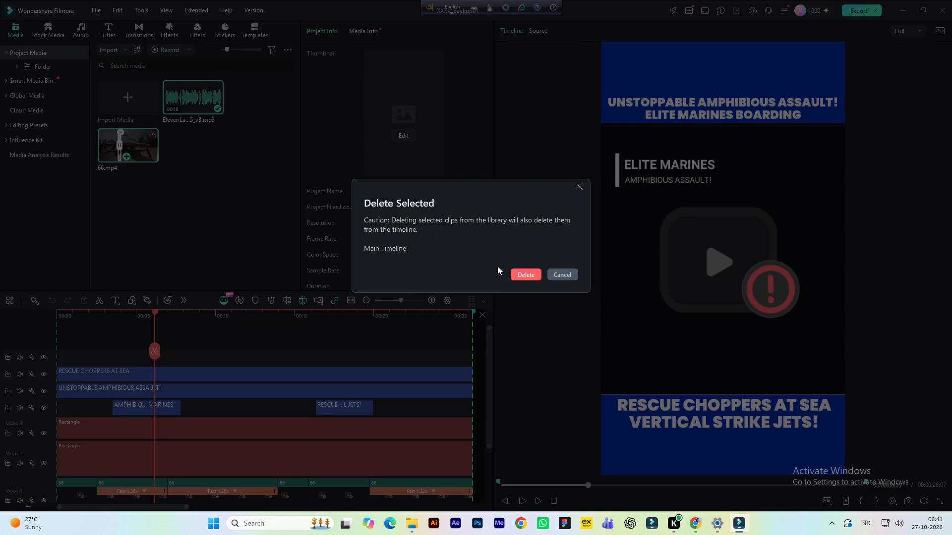
{"action": "left_click", "coordinate": [518, 272]}
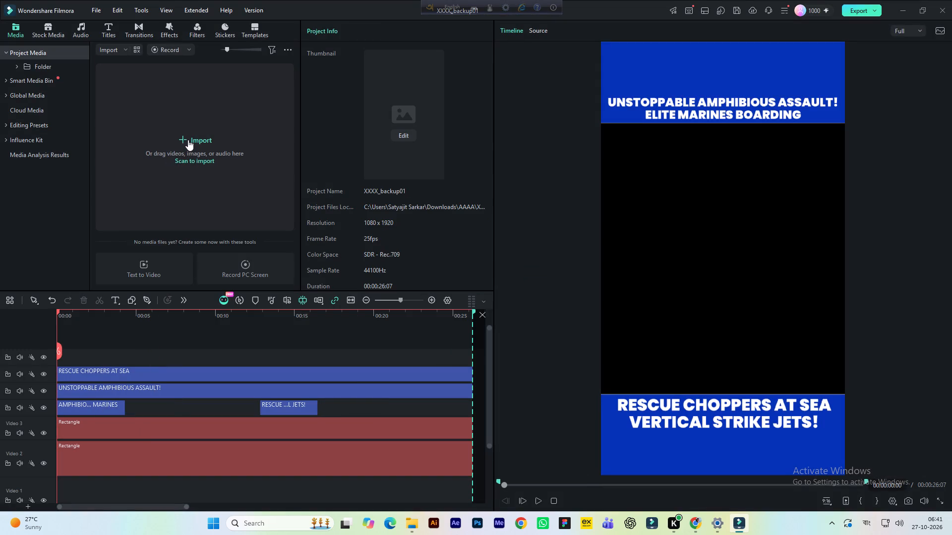
Import the video file 67 from the Pre folder into the project media and save the project.
{"action": "left_click", "coordinate": [188, 140]}
{"action": "left_click", "coordinate": [165, 105]}
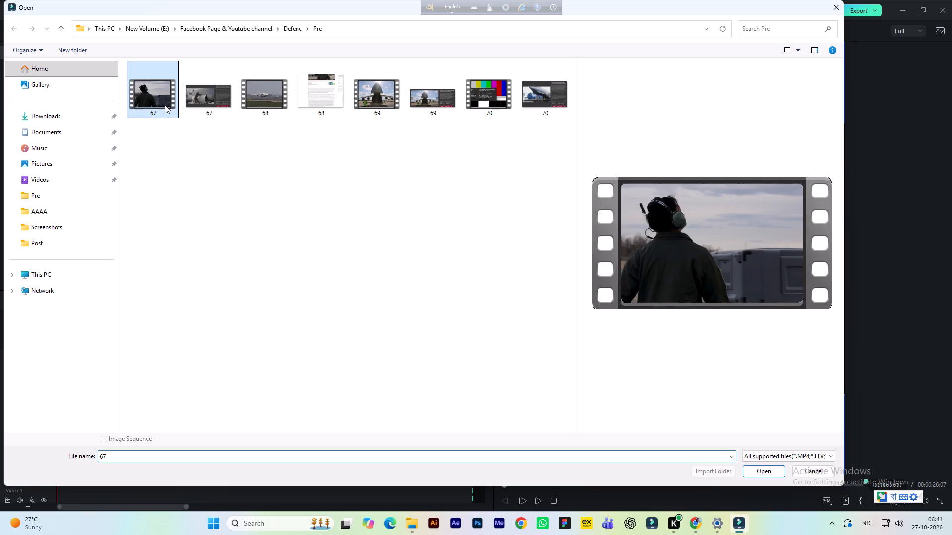
{"action": "key", "text": "Return"}
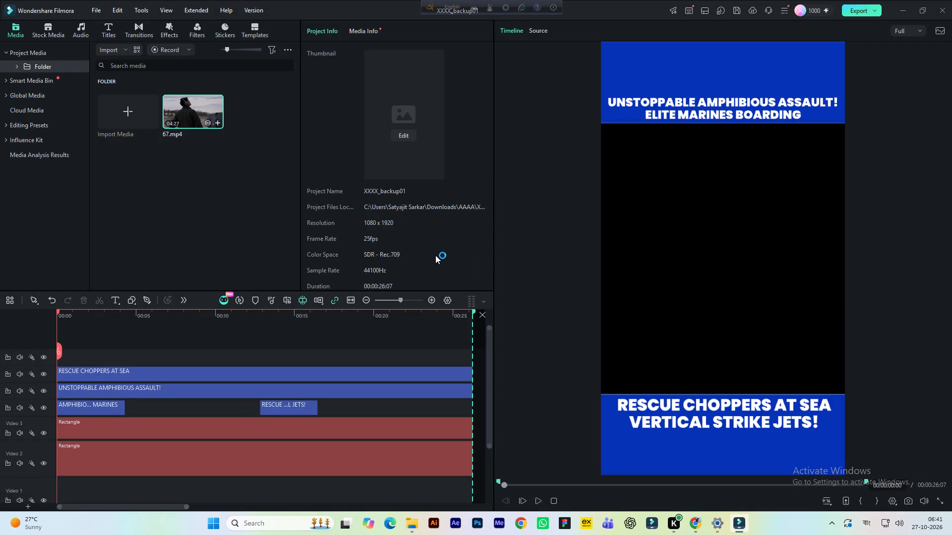
{"action": "left_click", "coordinate": [196, 114]}
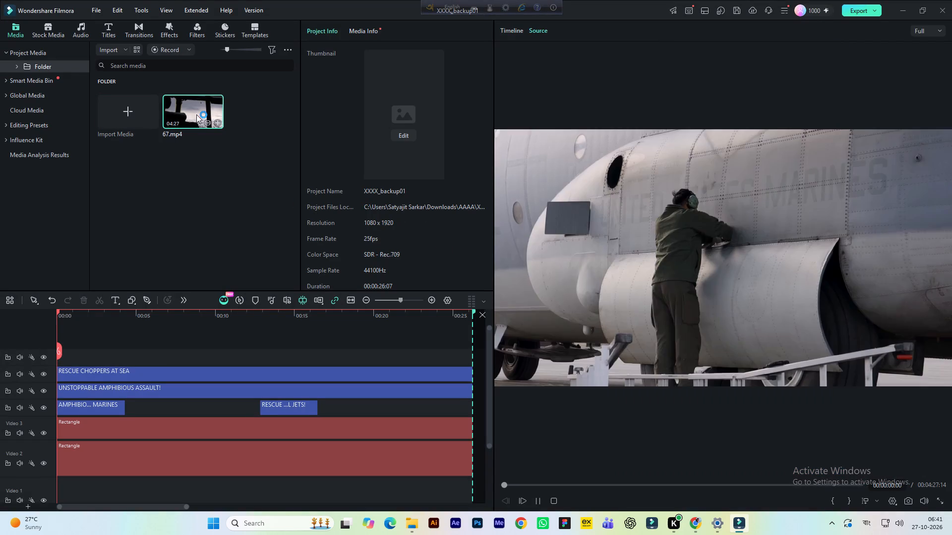
{"action": "key", "text": "space"}
{"action": "key", "text": "ctrl+s"}
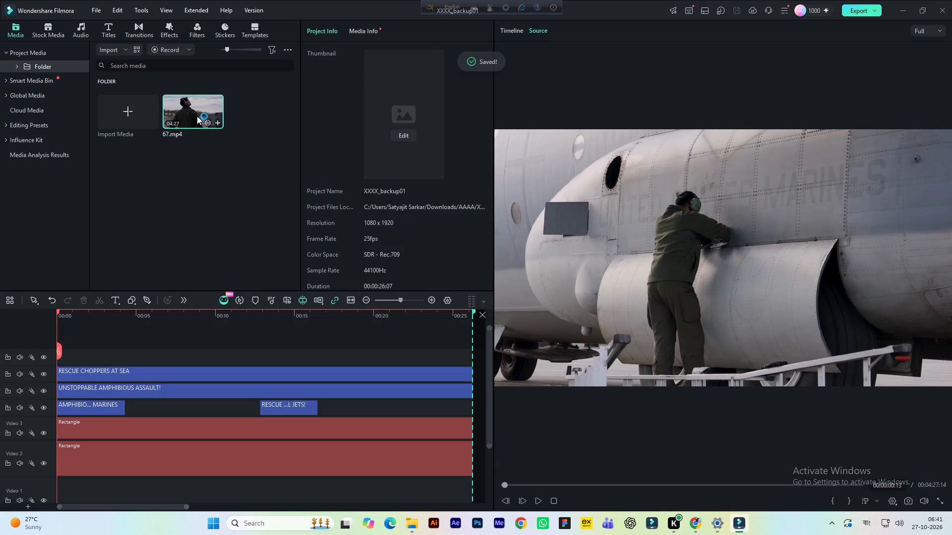
Preview 67.mp4 in the source viewer and mark its in point at 00:00:03:20.
{"action": "left_click", "coordinate": [197, 116]}
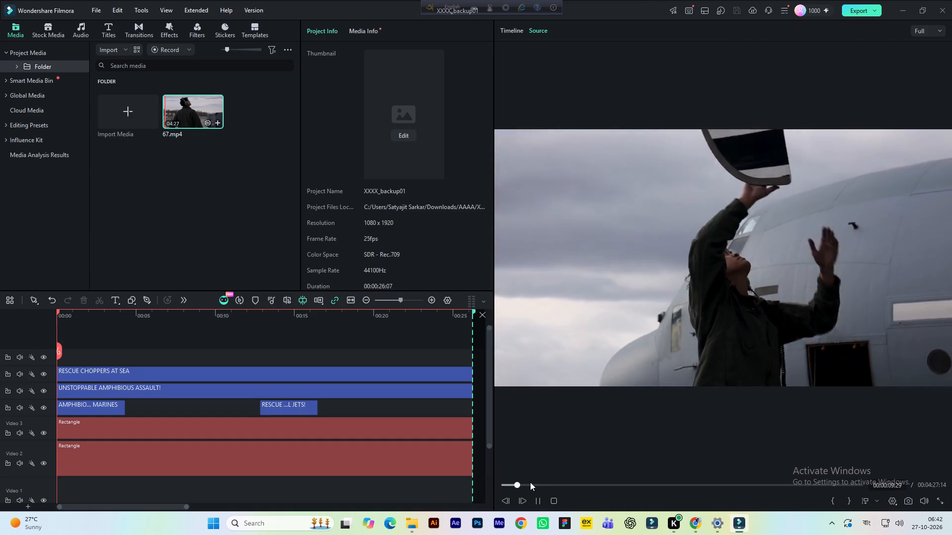
{"action": "key", "text": "space"}
{"action": "left_click_drag", "start_coordinate": [516, 484], "coordinate": [496, 485]}
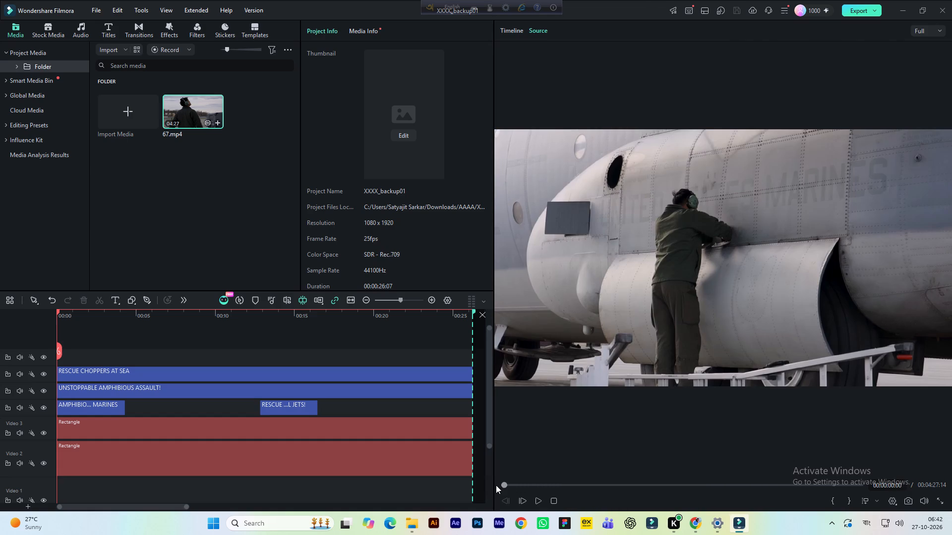
{"action": "left_click", "coordinate": [833, 500]}
{"action": "key", "text": "space"}
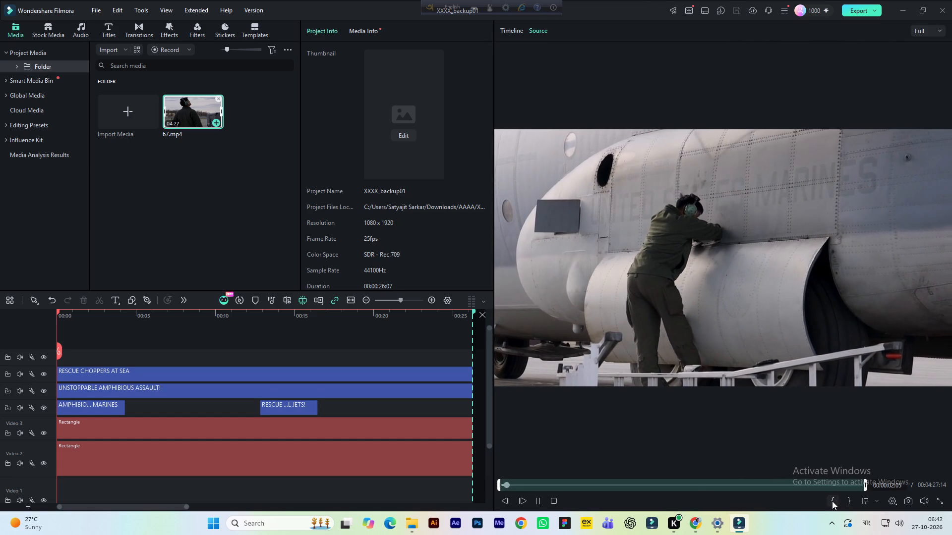
{"action": "key", "text": "space"}
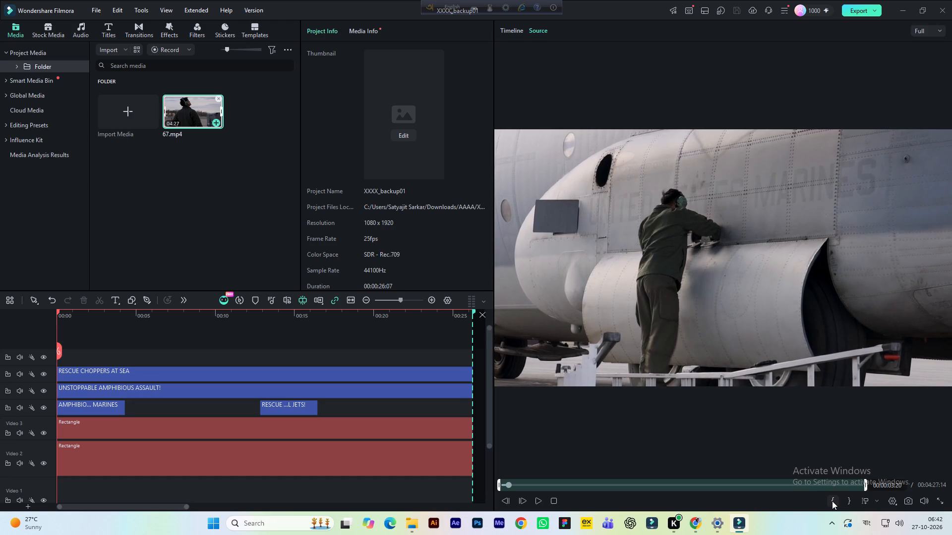
{"action": "left_click", "coordinate": [832, 501]}
Find the last frame of the crewman working at the aircraft and mark the out point at 00:00:04:18.
{"action": "key", "text": "space"}
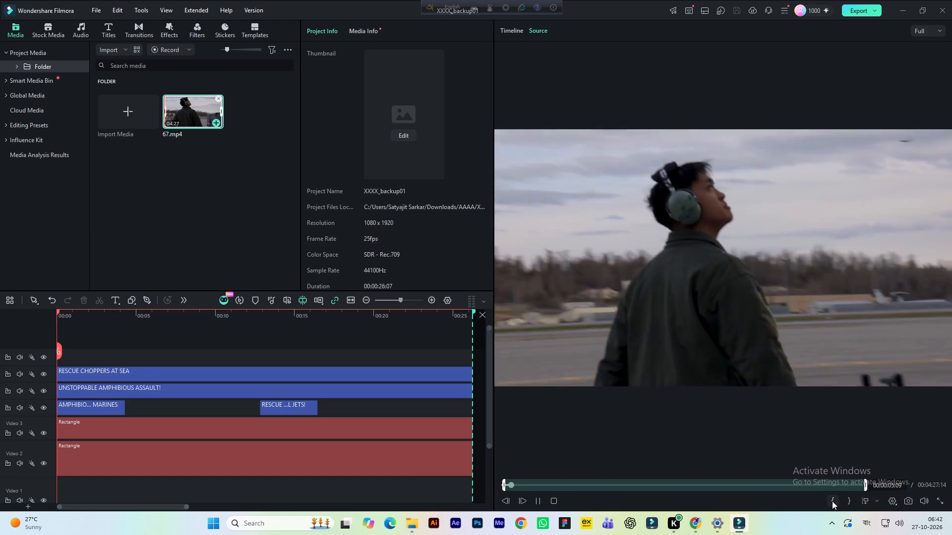
{"action": "key", "text": "space"}
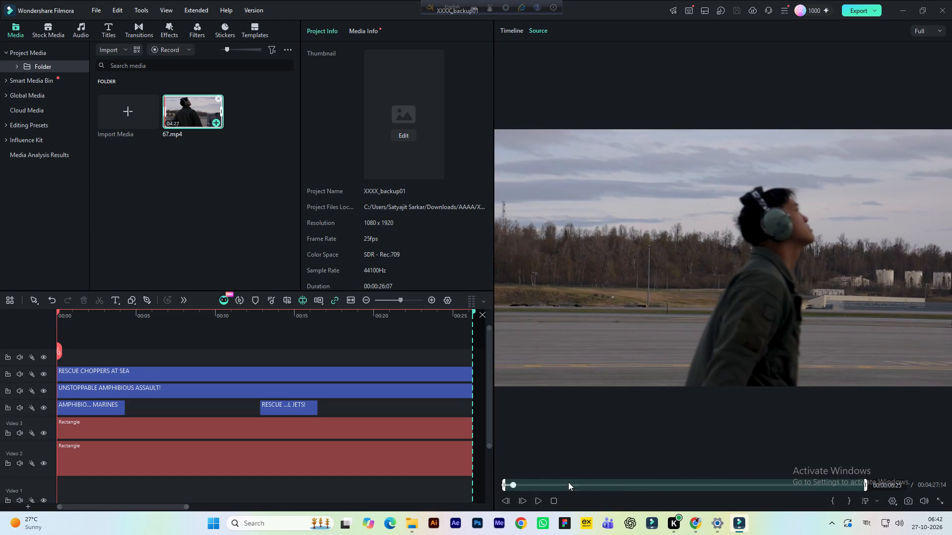
{"action": "key", "text": "space"}
{"action": "key", "text": "space"}
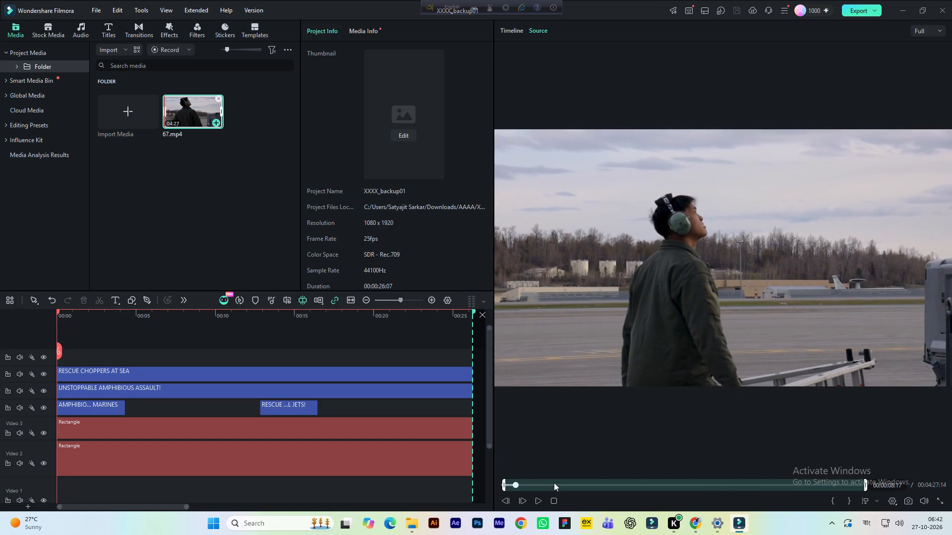
{"action": "left_click", "coordinate": [510, 485]}
{"action": "key", "text": "space"}
{"action": "key", "text": "space"}
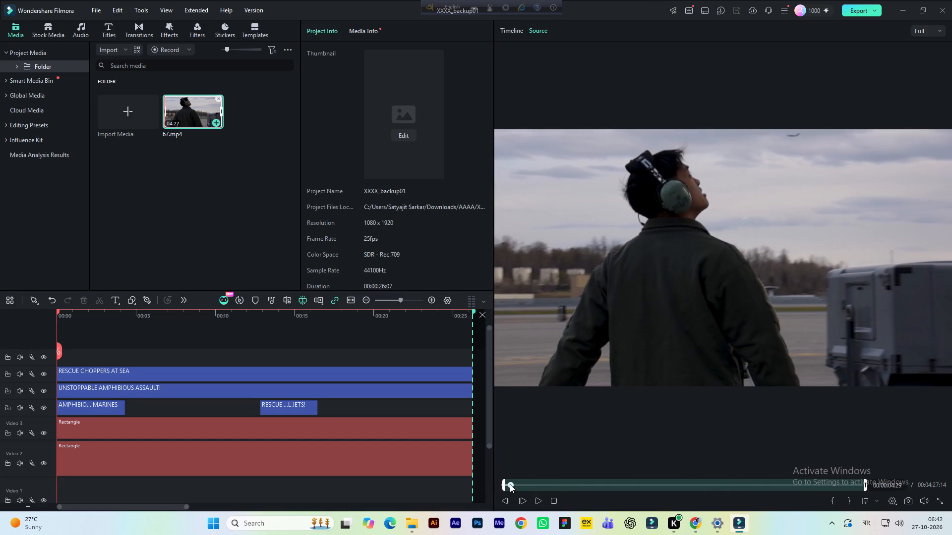
{"action": "triple_click", "coordinate": [507, 499]}
{"action": "triple_click", "coordinate": [507, 499]}
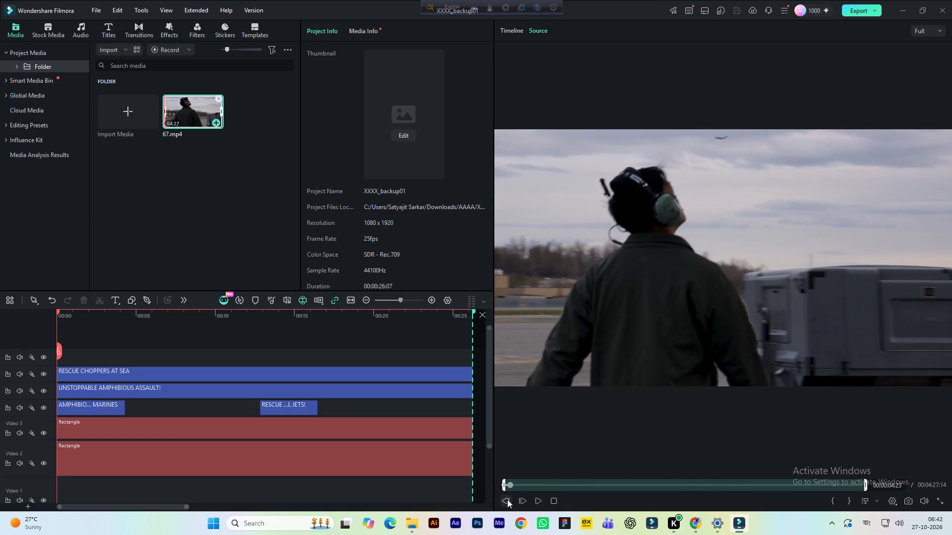
{"action": "double_click", "coordinate": [507, 499]}
{"action": "scroll", "coordinate": [394, 447], "scroll_direction": "down", "scroll_amount": 1}
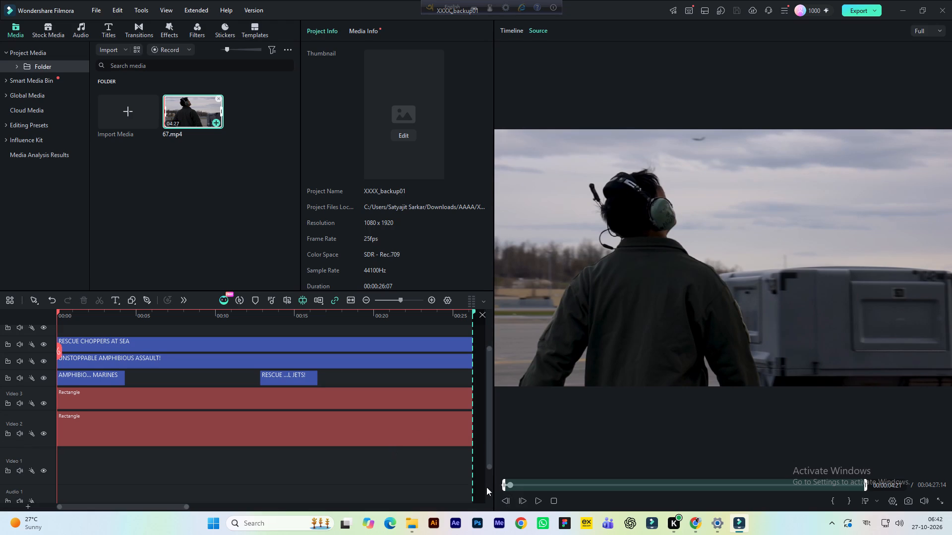
{"action": "double_click", "coordinate": [507, 499]}
{"action": "left_click", "coordinate": [507, 499]}
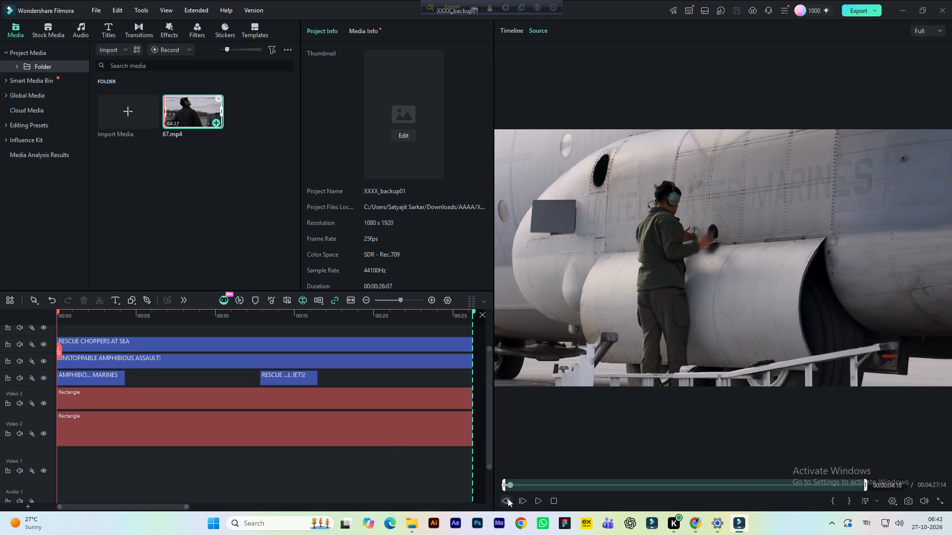
{"action": "left_click", "coordinate": [846, 501]}
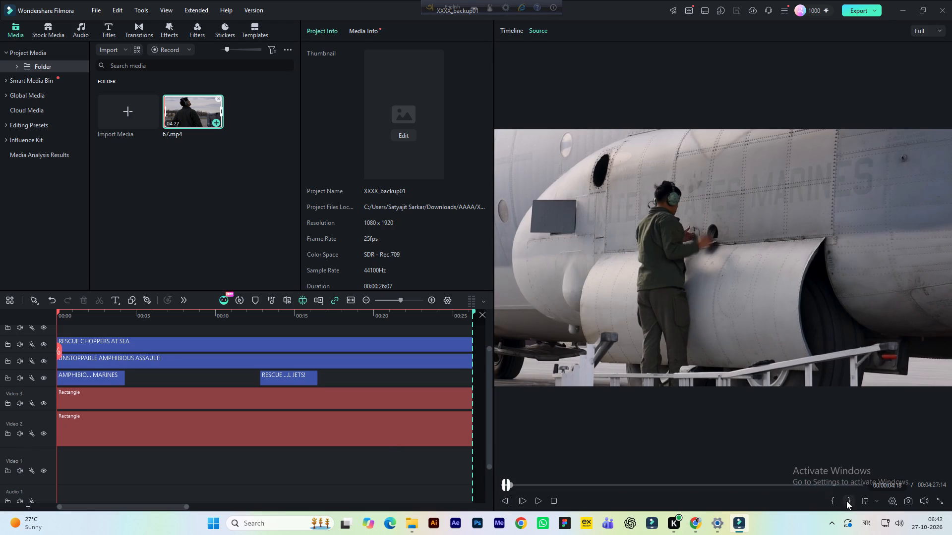
Place the marked section of 67.mp4 at the start of the Video 1 track, save the project and play it back.
{"action": "left_click_drag", "start_coordinate": [676, 301], "coordinate": [270, 476]}
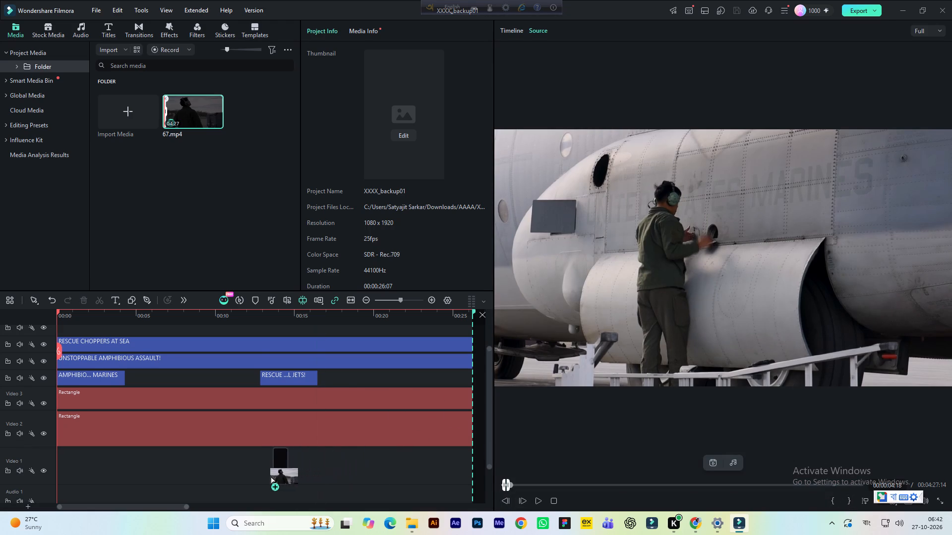
{"action": "left_click_drag", "start_coordinate": [270, 476], "coordinate": [52, 461]}
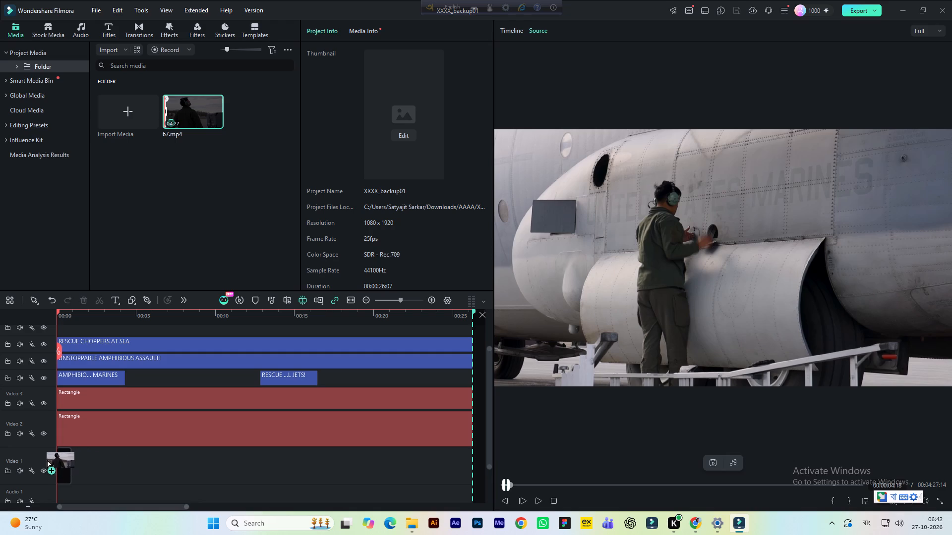
{"action": "left_click", "coordinate": [530, 287]}
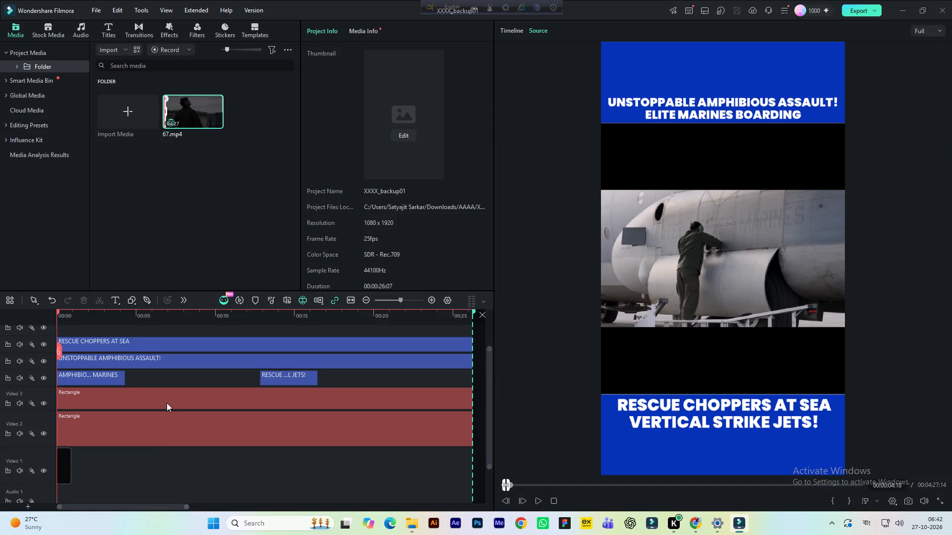
{"action": "key", "text": "ctrl+s"}
{"action": "key", "text": "space"}
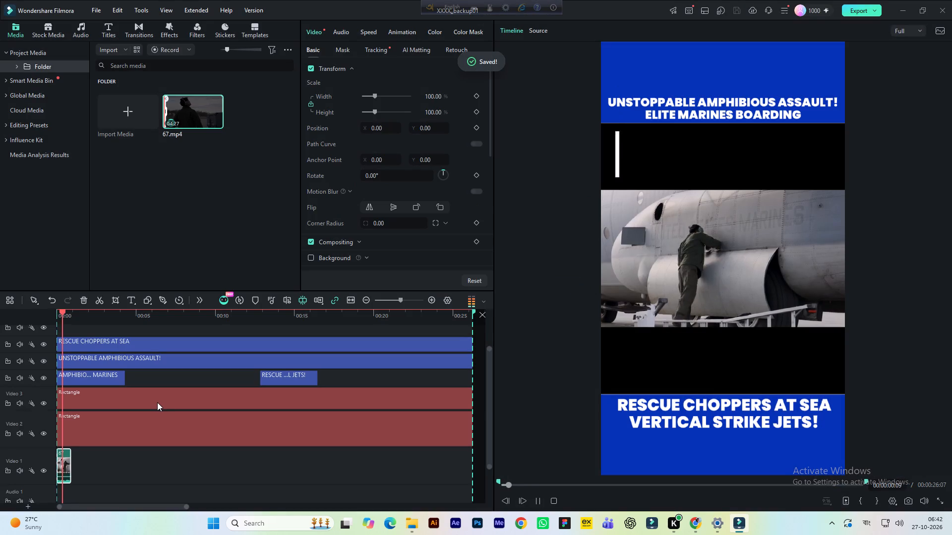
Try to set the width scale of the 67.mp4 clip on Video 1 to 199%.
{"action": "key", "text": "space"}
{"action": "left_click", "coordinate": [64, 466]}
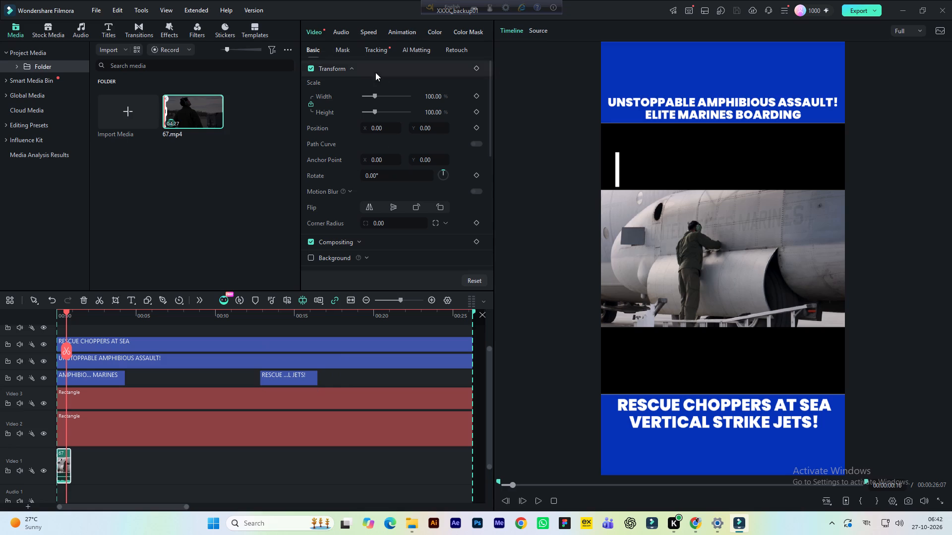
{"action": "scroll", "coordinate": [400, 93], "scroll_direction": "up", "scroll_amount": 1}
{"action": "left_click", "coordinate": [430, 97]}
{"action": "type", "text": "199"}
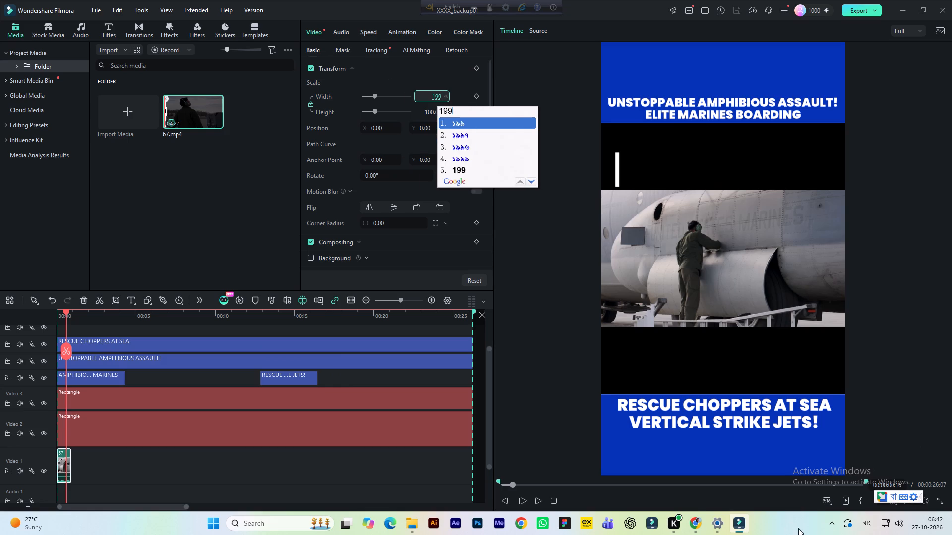
Switch the keyboard input language to English (India).
{"action": "left_click", "coordinate": [871, 520]}
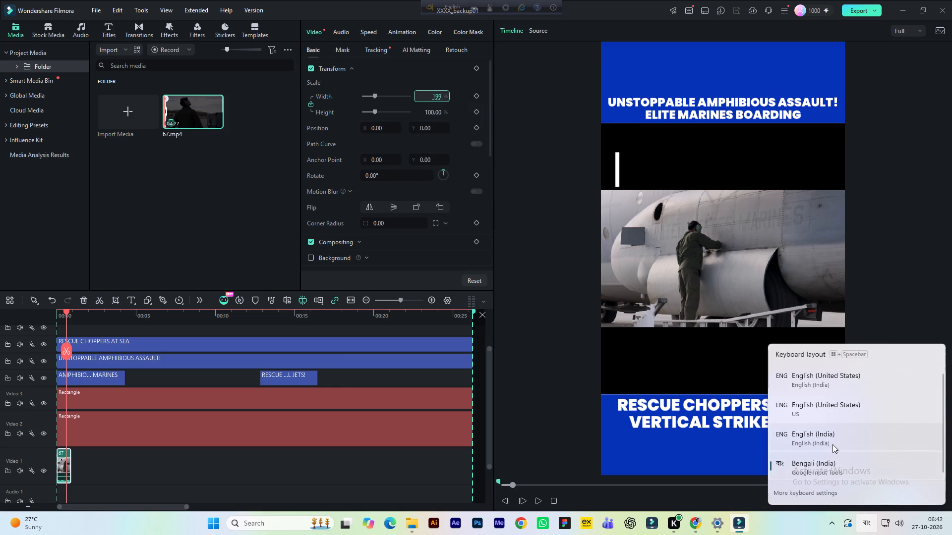
{"action": "left_click", "coordinate": [831, 440]}
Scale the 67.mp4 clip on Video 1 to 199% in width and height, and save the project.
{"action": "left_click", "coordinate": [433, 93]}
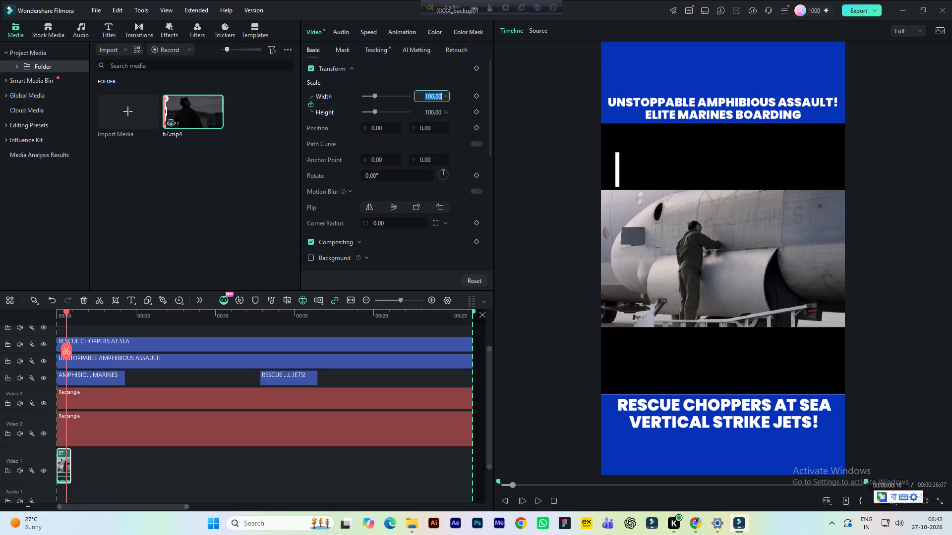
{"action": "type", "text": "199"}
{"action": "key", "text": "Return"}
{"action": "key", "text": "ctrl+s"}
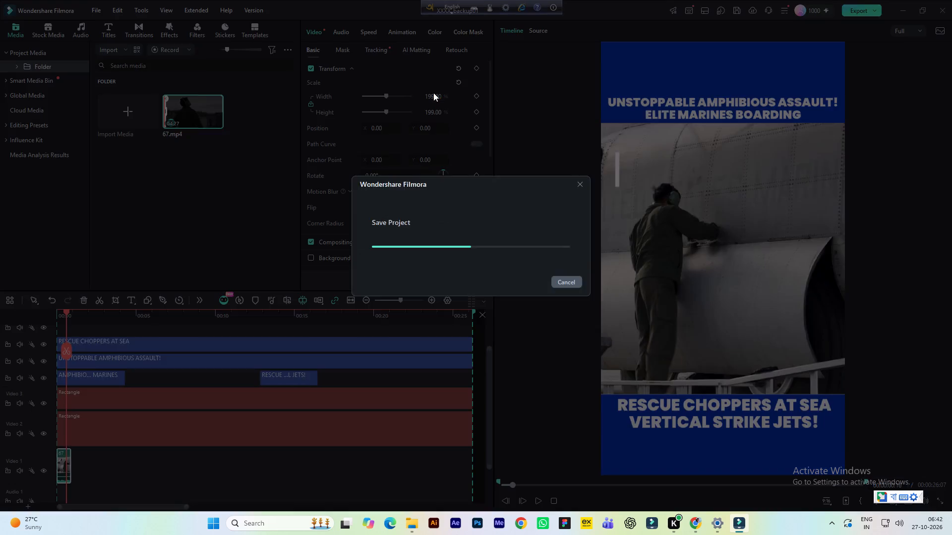
Play 67.mp4 onward in the source viewer and mark an in point at 00:00:10:07, where the crewman reaches up to the propeller blade.
{"action": "left_click", "coordinate": [538, 32]}
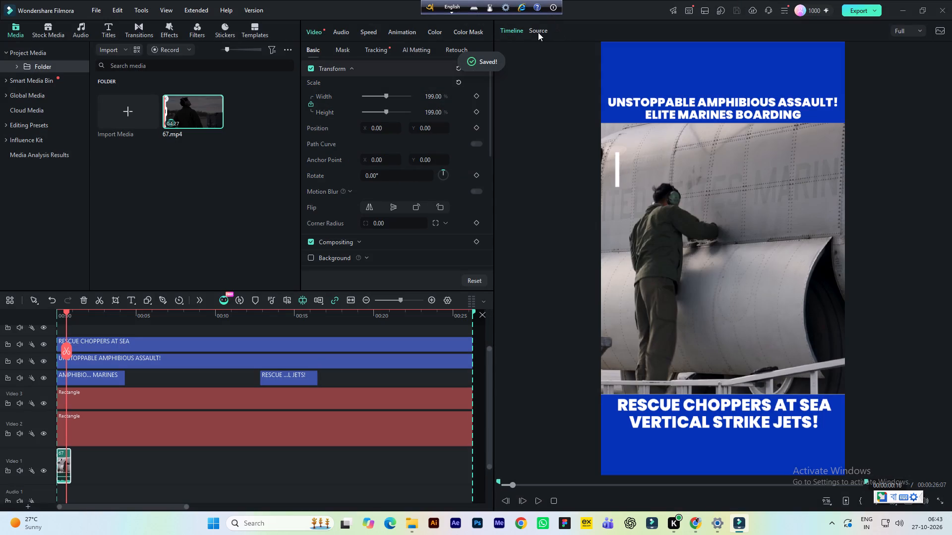
{"action": "key", "text": "space"}
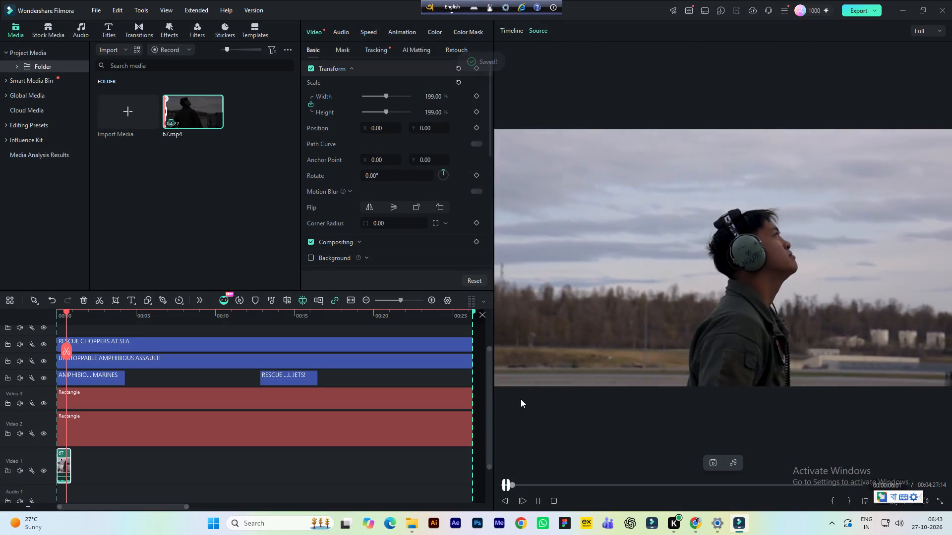
{"action": "key", "text": "space"}
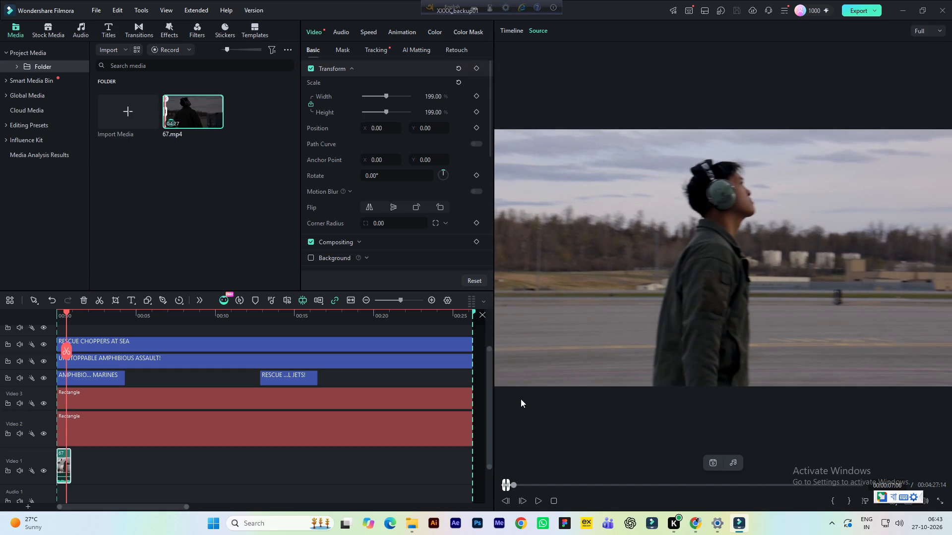
{"action": "key", "text": "space"}
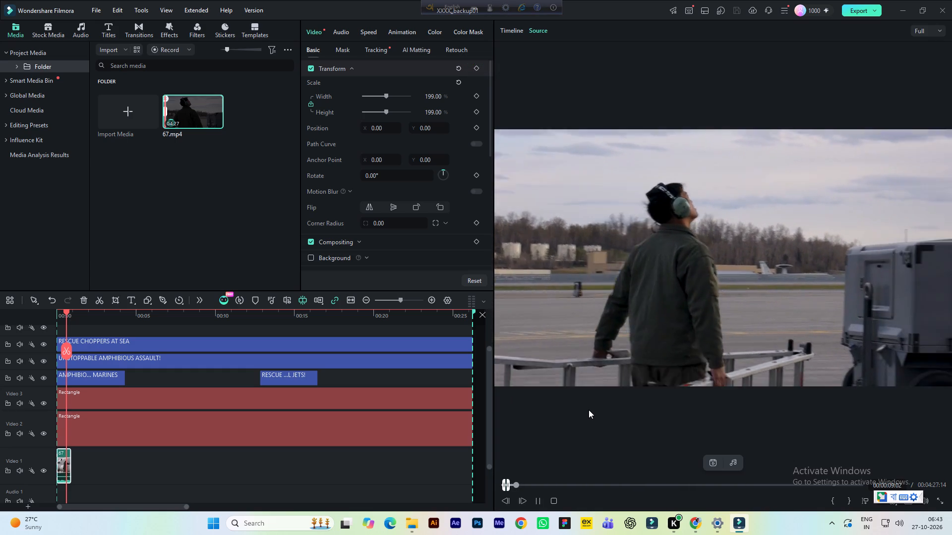
{"action": "key", "text": "space"}
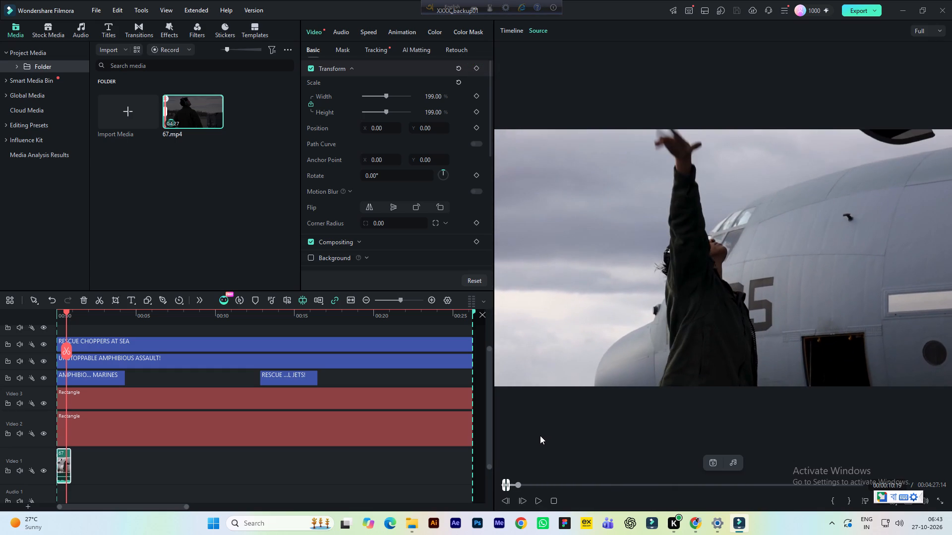
{"action": "key", "text": "space"}
{"action": "key", "text": "space"}
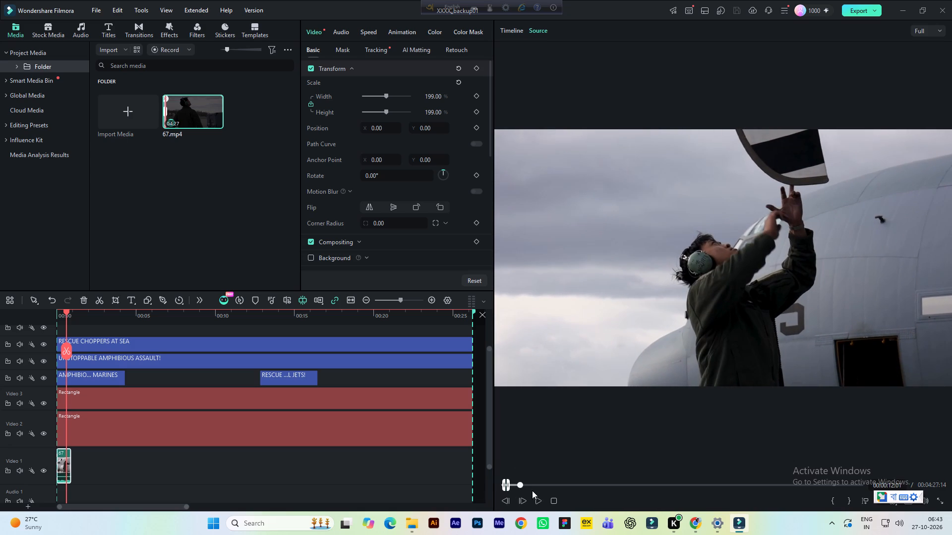
{"action": "left_click", "coordinate": [513, 484]}
{"action": "key", "text": "space"}
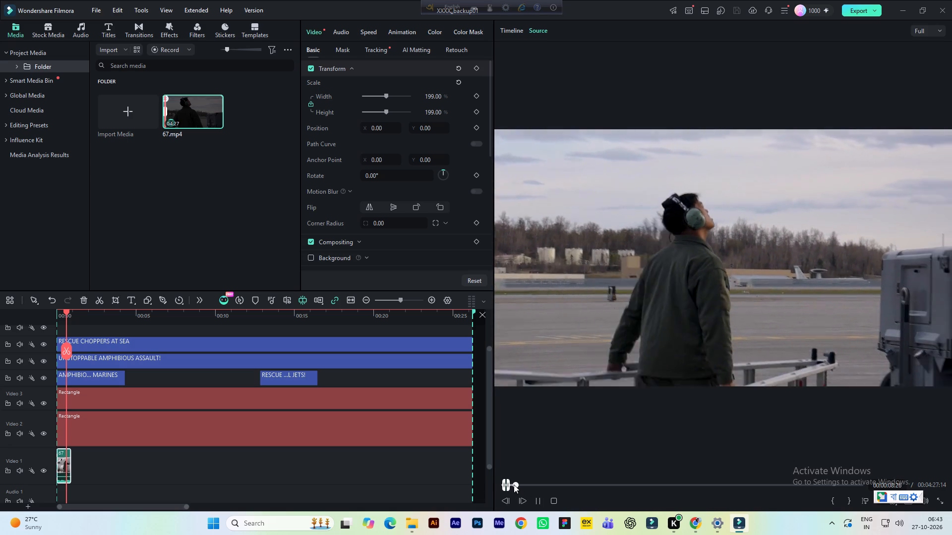
{"action": "key", "text": "space"}
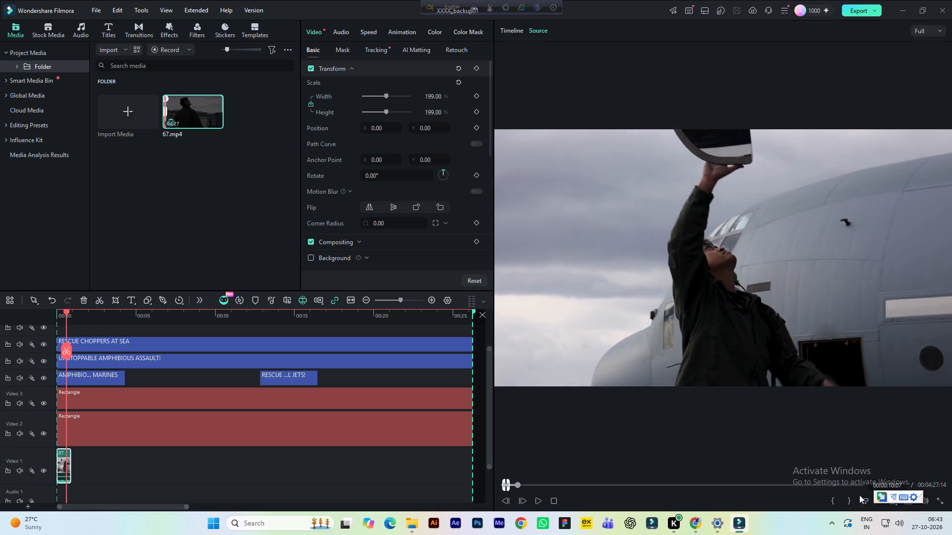
{"action": "left_click", "coordinate": [831, 498]}
Play the propeller shot onward and mark its out point at 00:00:13:23.
{"action": "key", "text": "space"}
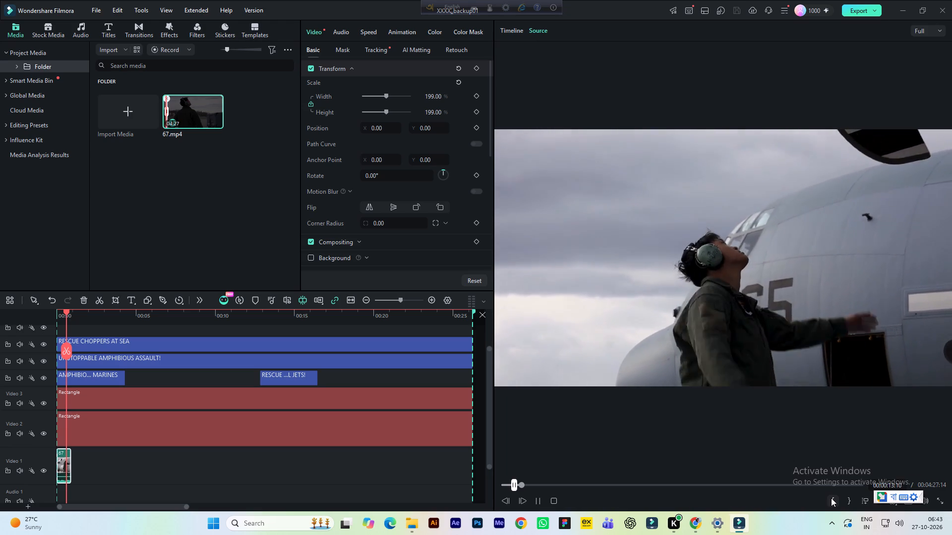
{"action": "key", "text": "space"}
{"action": "left_click", "coordinate": [849, 501]}
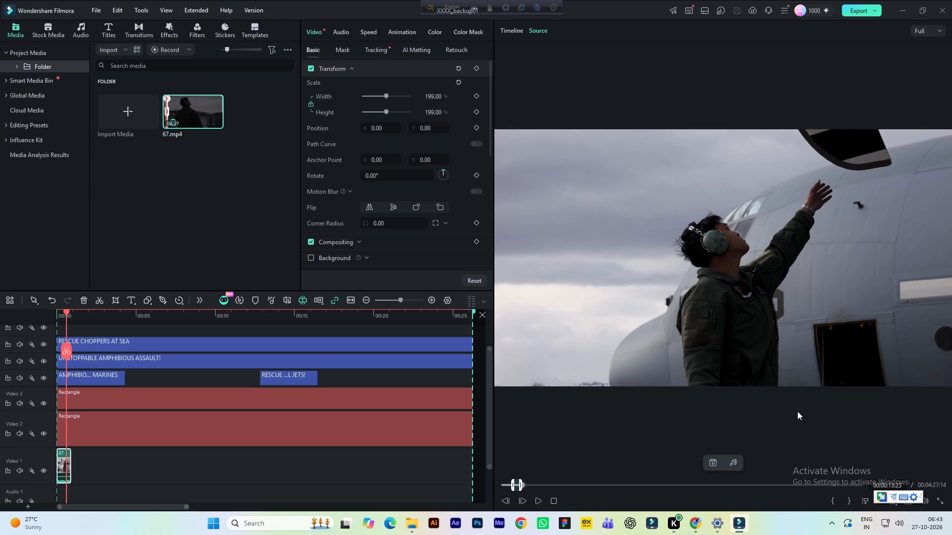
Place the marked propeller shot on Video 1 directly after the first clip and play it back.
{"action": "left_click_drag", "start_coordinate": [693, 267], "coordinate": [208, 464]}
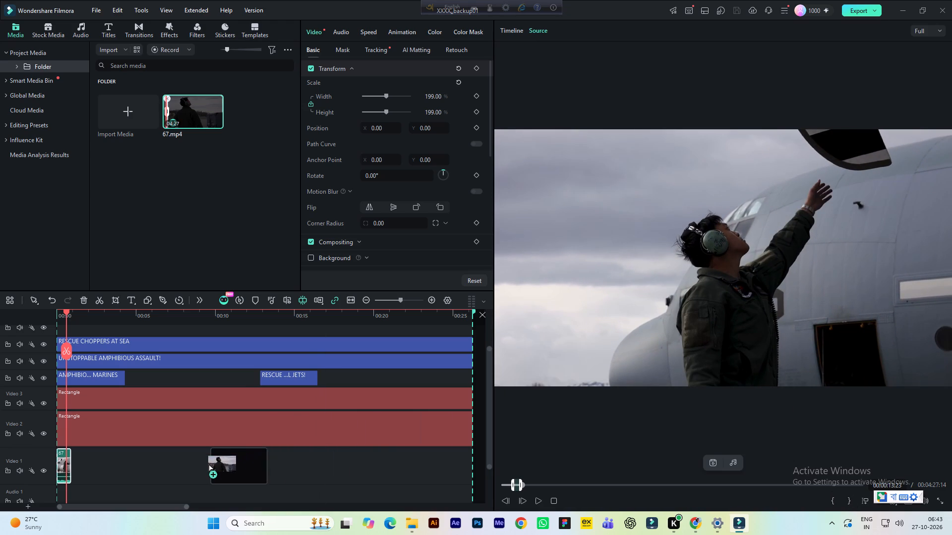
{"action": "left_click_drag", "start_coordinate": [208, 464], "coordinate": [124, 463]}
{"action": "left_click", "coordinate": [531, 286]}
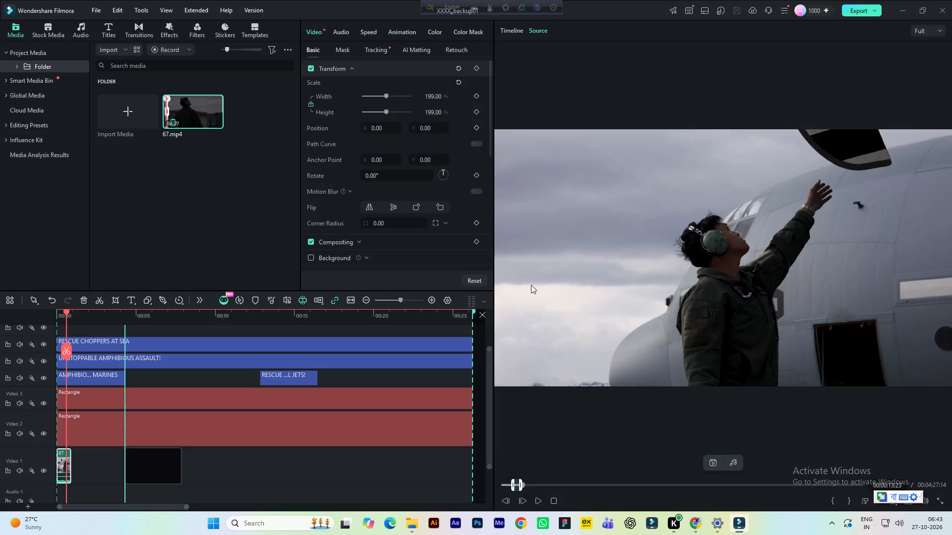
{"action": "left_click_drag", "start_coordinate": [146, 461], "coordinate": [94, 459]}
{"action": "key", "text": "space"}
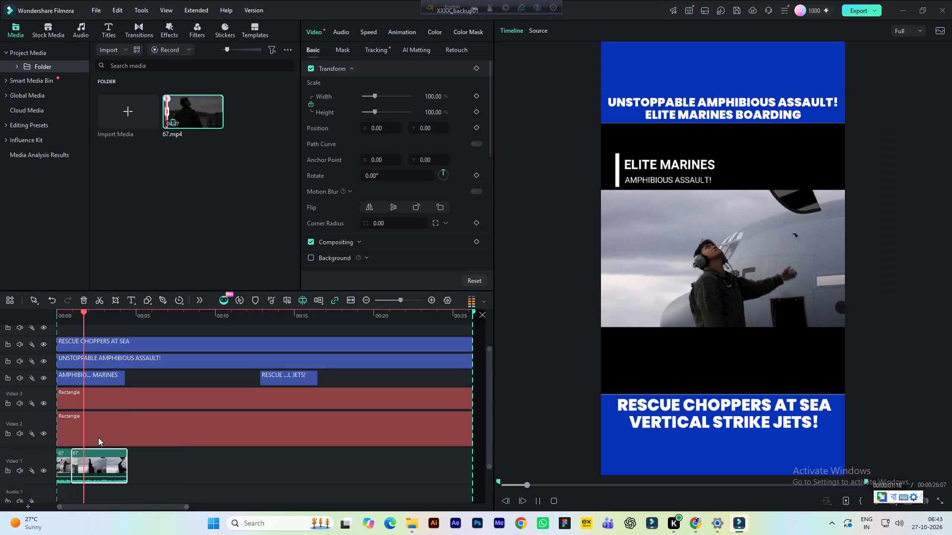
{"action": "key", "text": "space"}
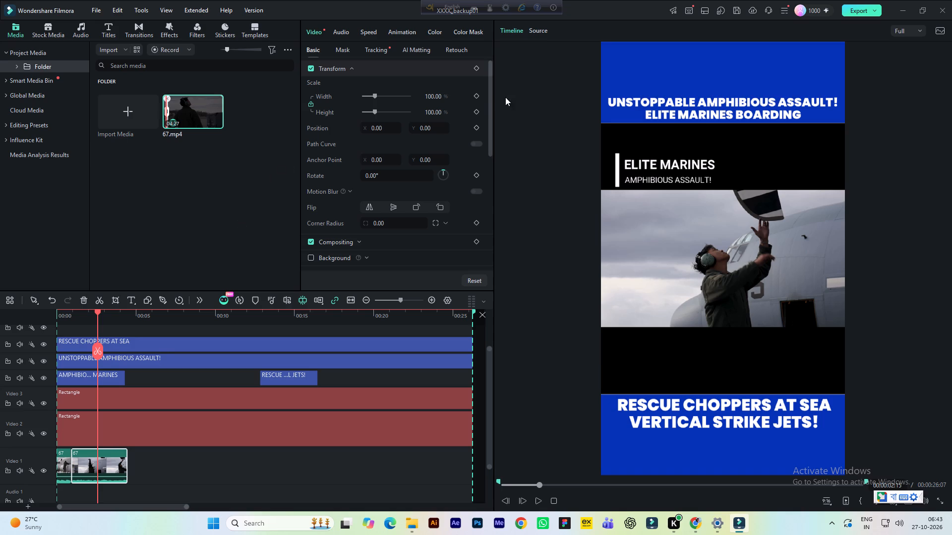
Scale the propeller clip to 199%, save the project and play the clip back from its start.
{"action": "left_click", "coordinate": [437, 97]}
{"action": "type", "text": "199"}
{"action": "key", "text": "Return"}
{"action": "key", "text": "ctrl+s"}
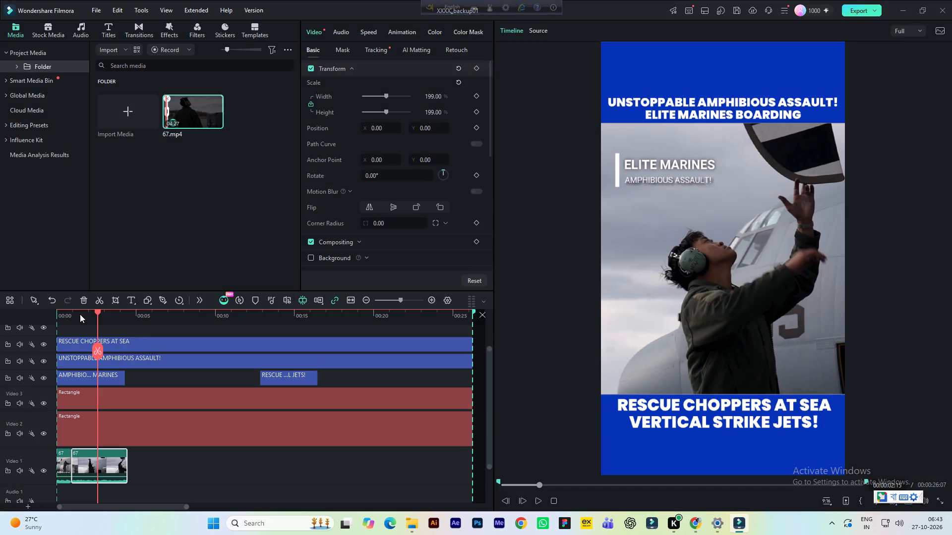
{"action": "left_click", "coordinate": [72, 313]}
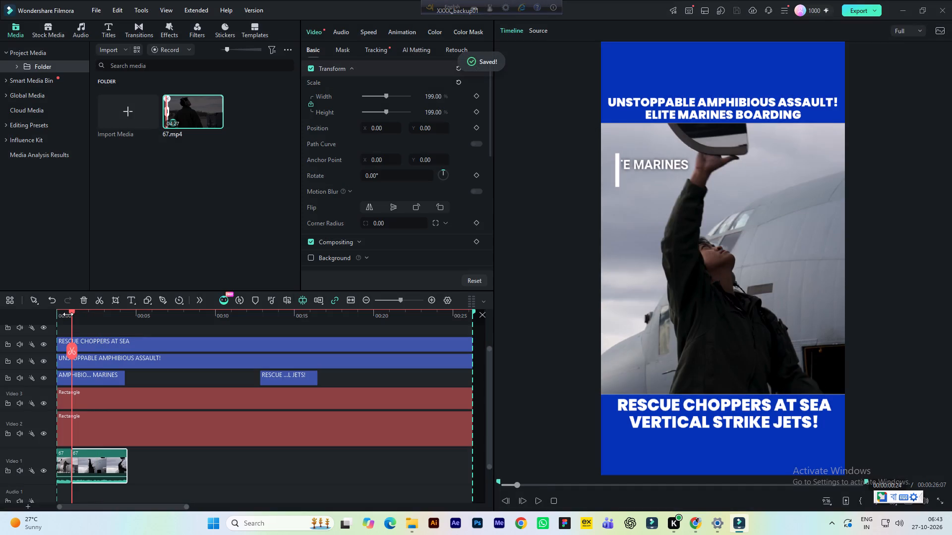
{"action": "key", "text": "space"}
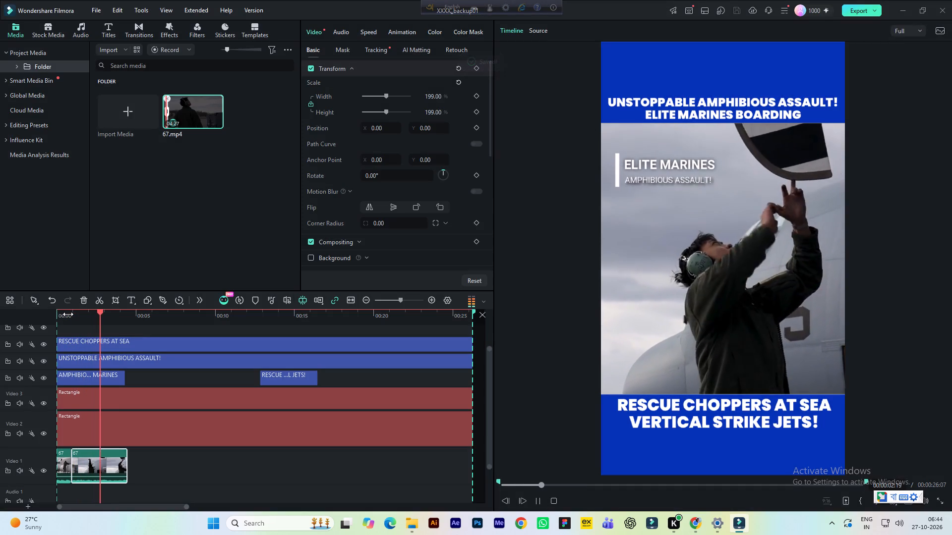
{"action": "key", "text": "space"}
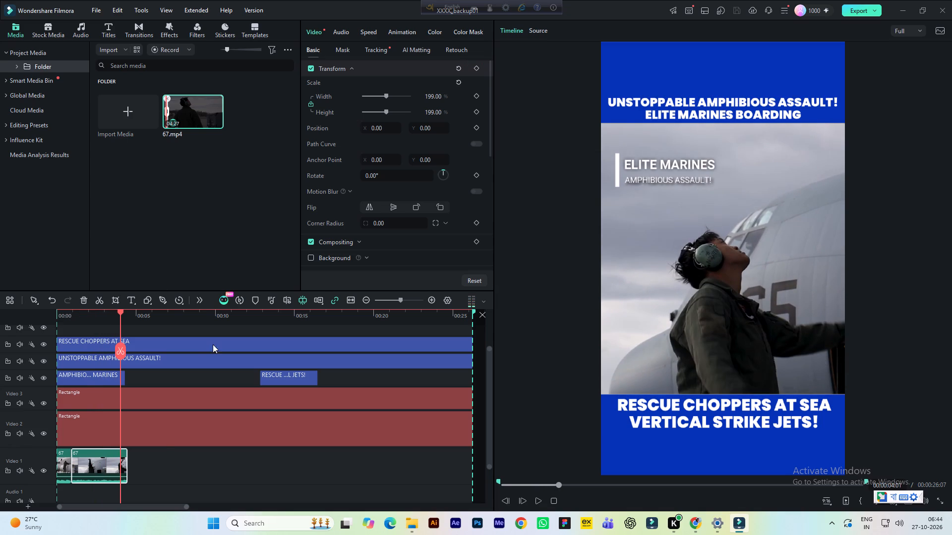
Delete both 67.mp4 clips from the Video 1 track.
{"action": "left_click", "coordinate": [151, 459]}
{"action": "left_click_drag", "start_coordinate": [153, 458], "coordinate": [69, 481]}
{"action": "left_click_drag", "start_coordinate": [149, 465], "coordinate": [78, 482]}
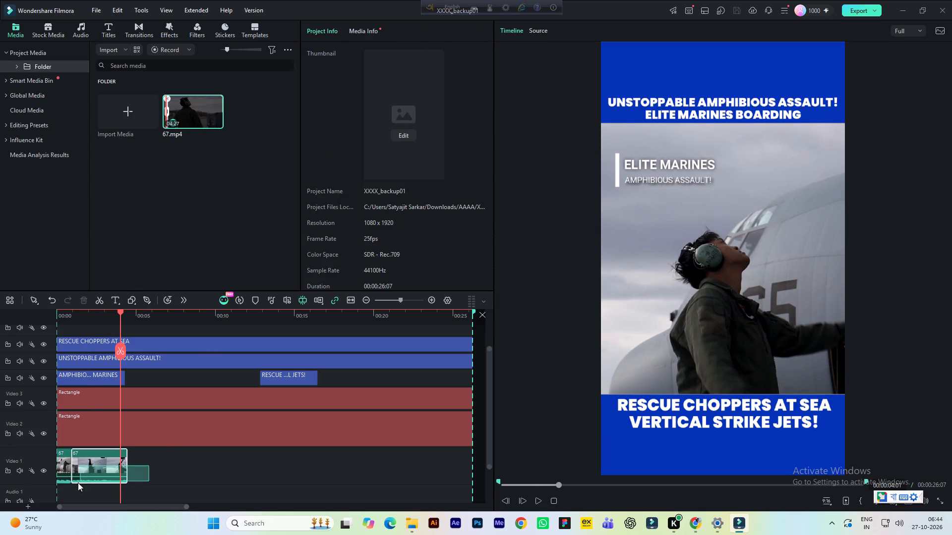
{"action": "left_click_drag", "start_coordinate": [78, 482], "coordinate": [60, 487]}
{"action": "key", "text": "Delete"}
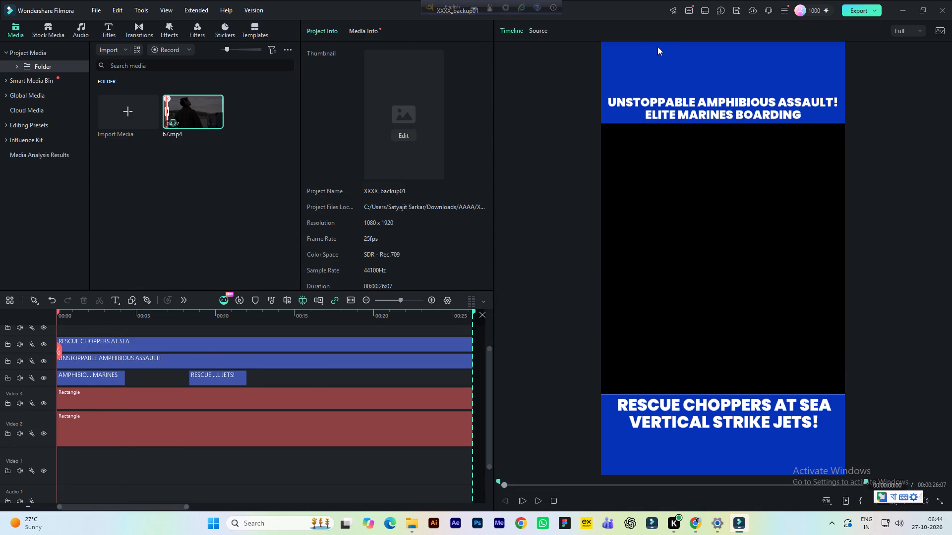
Skim through the 67.mp4 source from about 00:00:18 onward to look for a usable aircraft shot.
{"action": "left_click", "coordinate": [541, 31]}
{"action": "key", "text": "space"}
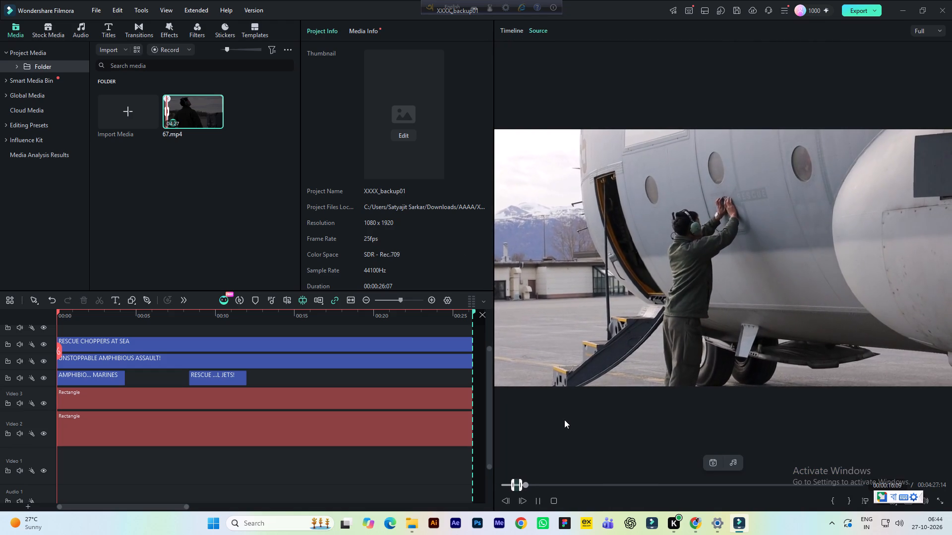
{"action": "left_click", "coordinate": [535, 483]}
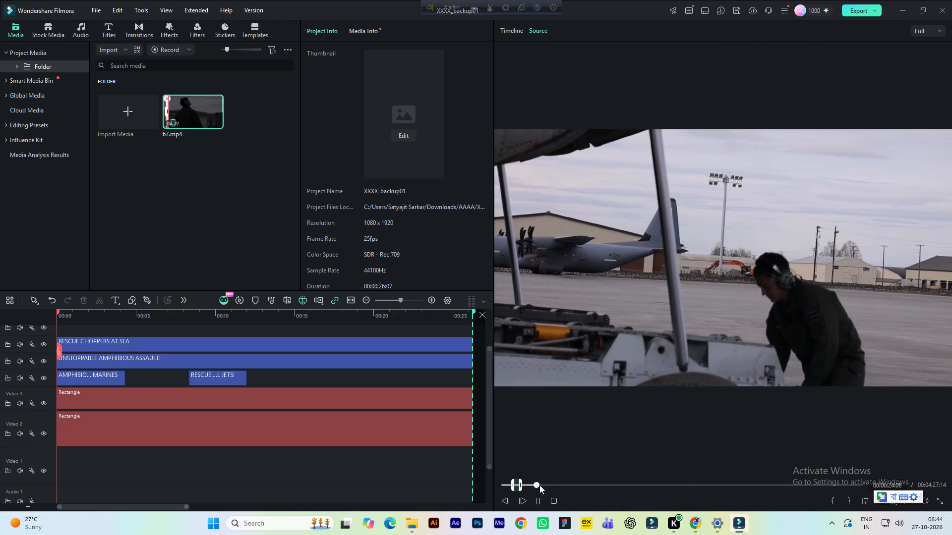
{"action": "left_click", "coordinate": [543, 486]}
{"action": "left_click", "coordinate": [553, 483]}
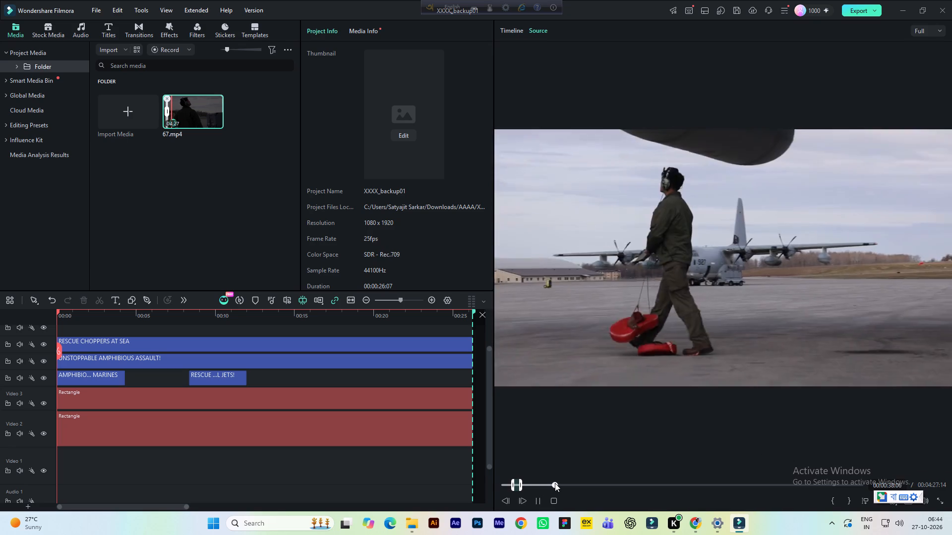
{"action": "left_click", "coordinate": [562, 483]}
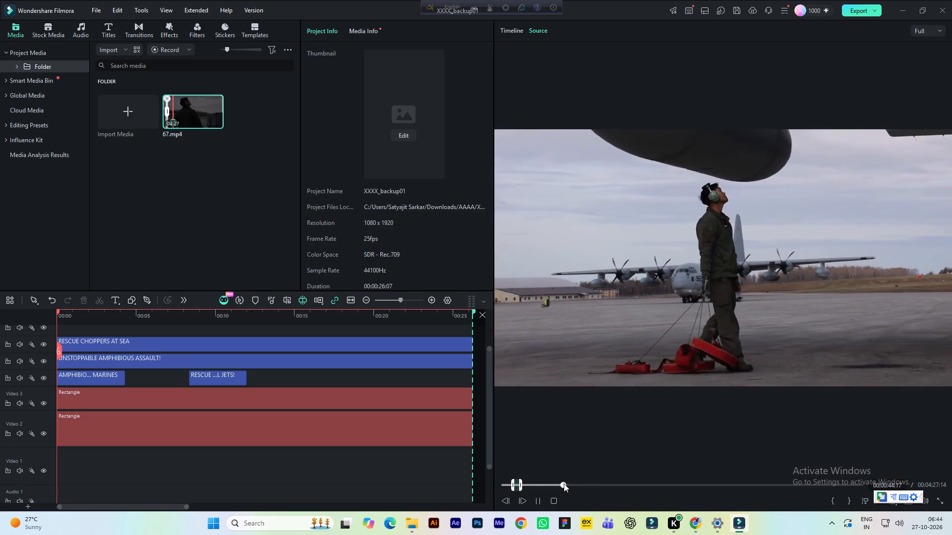
{"action": "left_click", "coordinate": [571, 484]}
{"action": "left_click", "coordinate": [578, 484]}
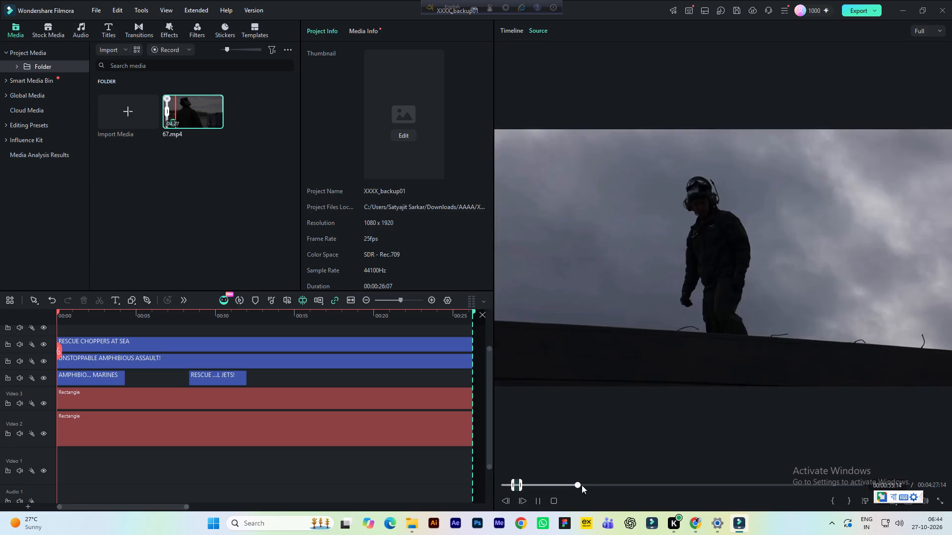
{"action": "left_click", "coordinate": [586, 485]}
{"action": "left_click", "coordinate": [600, 484]}
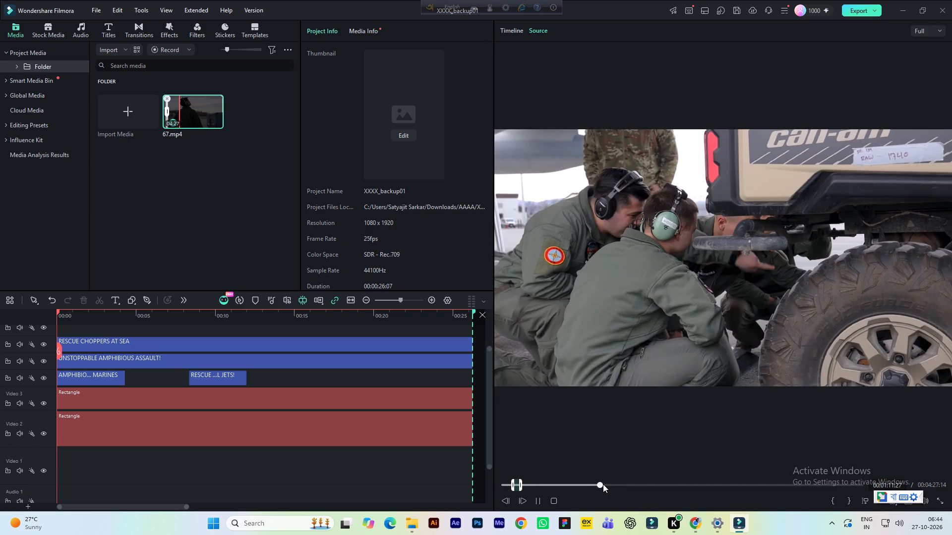
{"action": "left_click", "coordinate": [611, 484]}
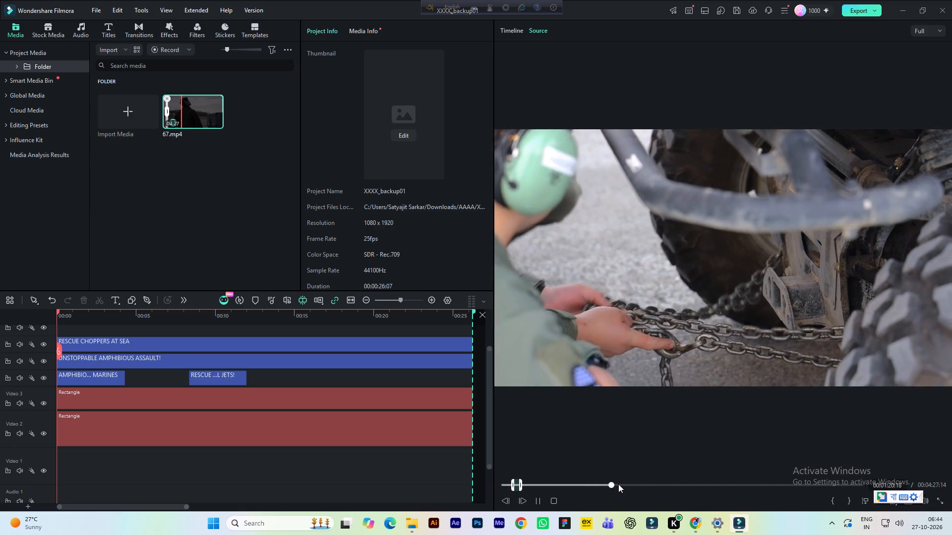
{"action": "left_click", "coordinate": [621, 484]}
{"action": "left_click", "coordinate": [633, 484]}
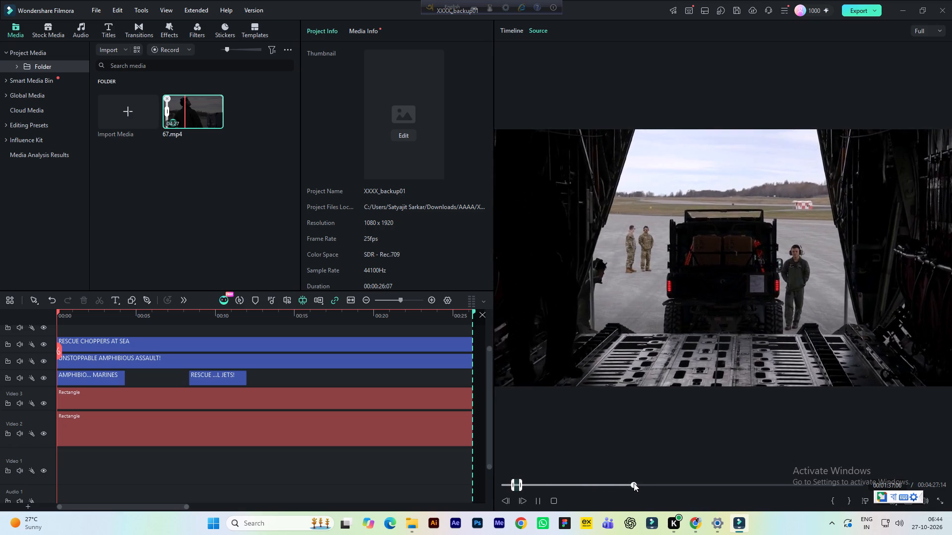
{"action": "double_click", "coordinate": [645, 483]}
{"action": "left_click", "coordinate": [656, 484]}
{"action": "left_click", "coordinate": [667, 485]}
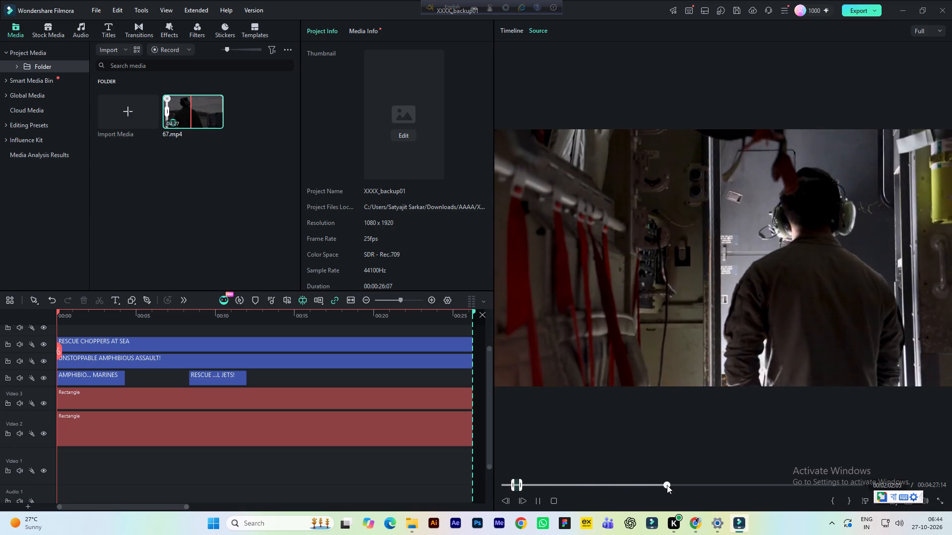
{"action": "left_click", "coordinate": [672, 485]}
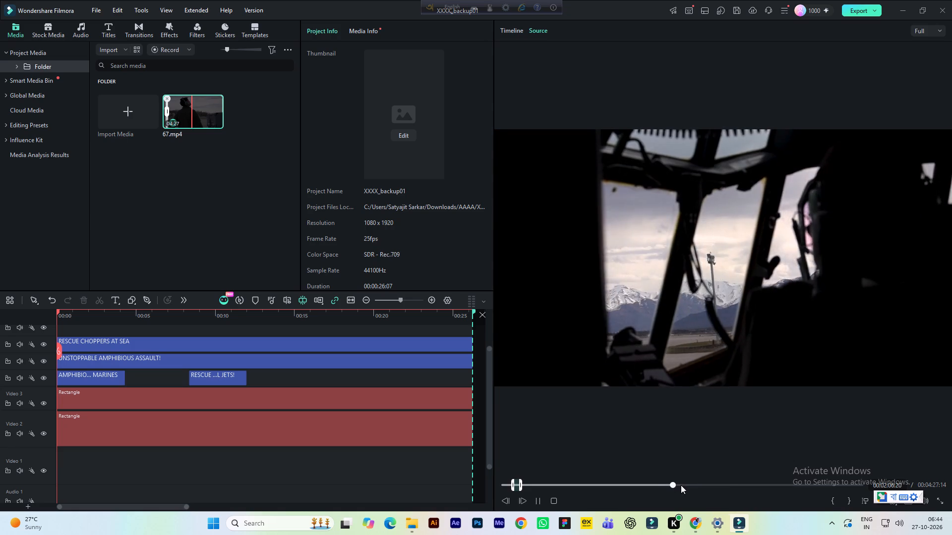
{"action": "left_click", "coordinate": [681, 485]}
{"action": "left_click", "coordinate": [689, 485]}
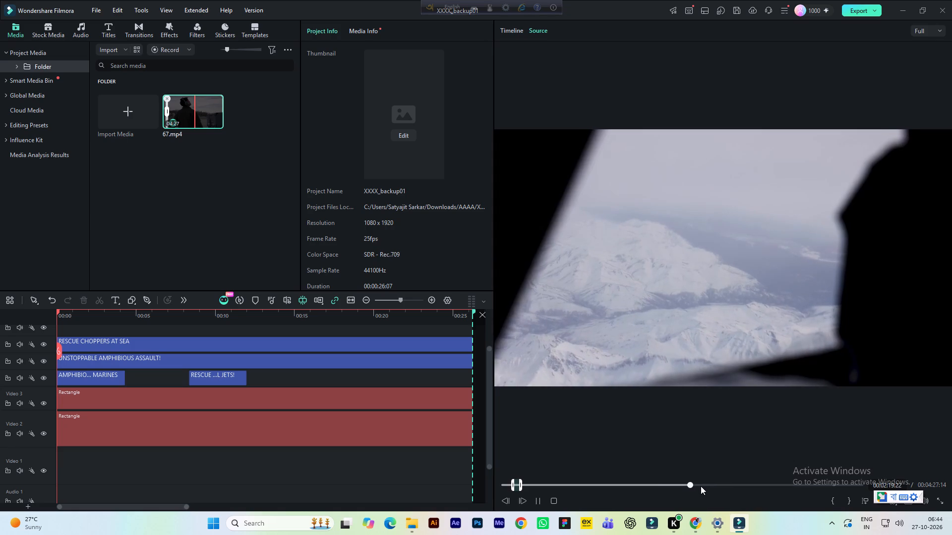
{"action": "left_click", "coordinate": [699, 483]}
{"action": "left_click", "coordinate": [705, 484]}
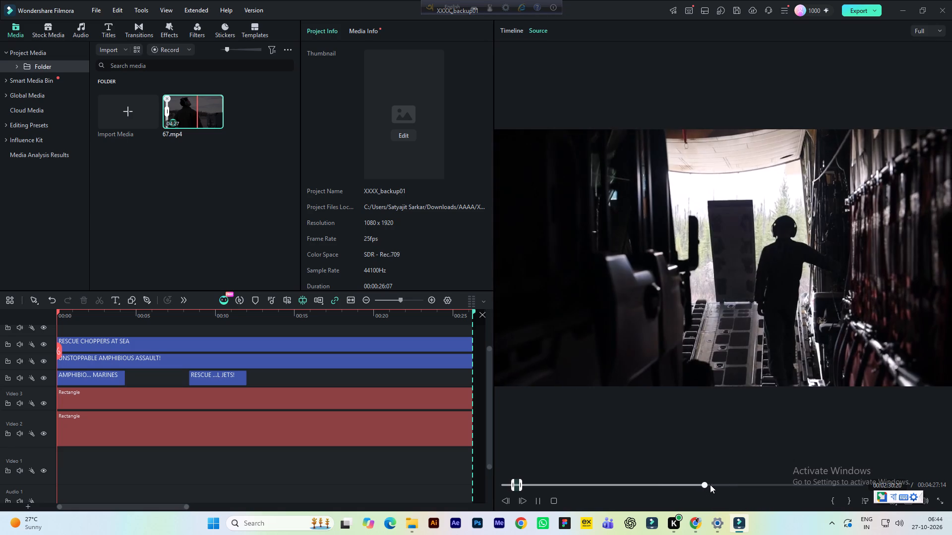
{"action": "left_click", "coordinate": [712, 484]}
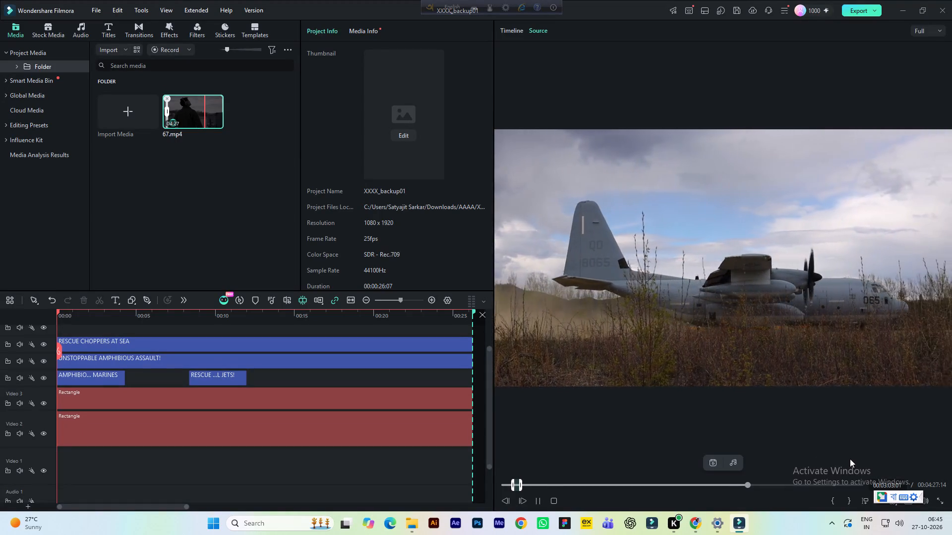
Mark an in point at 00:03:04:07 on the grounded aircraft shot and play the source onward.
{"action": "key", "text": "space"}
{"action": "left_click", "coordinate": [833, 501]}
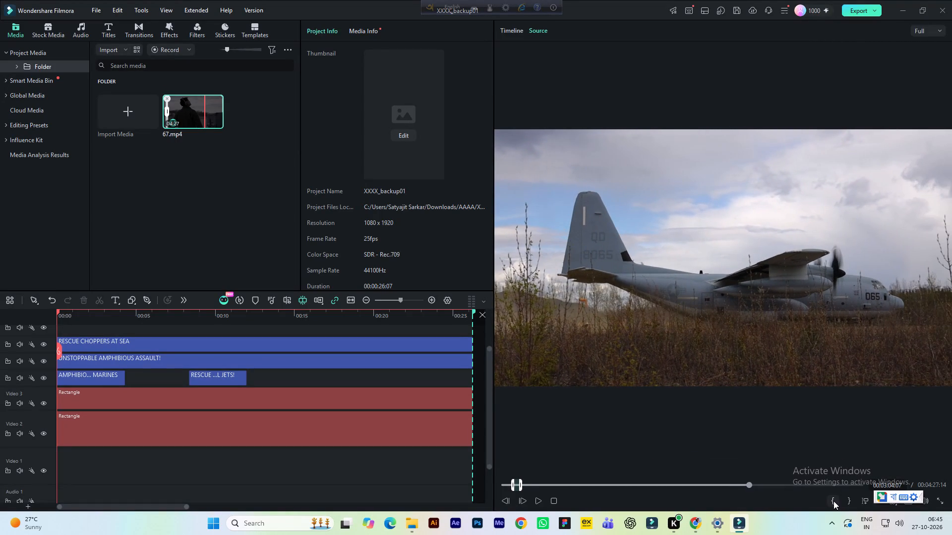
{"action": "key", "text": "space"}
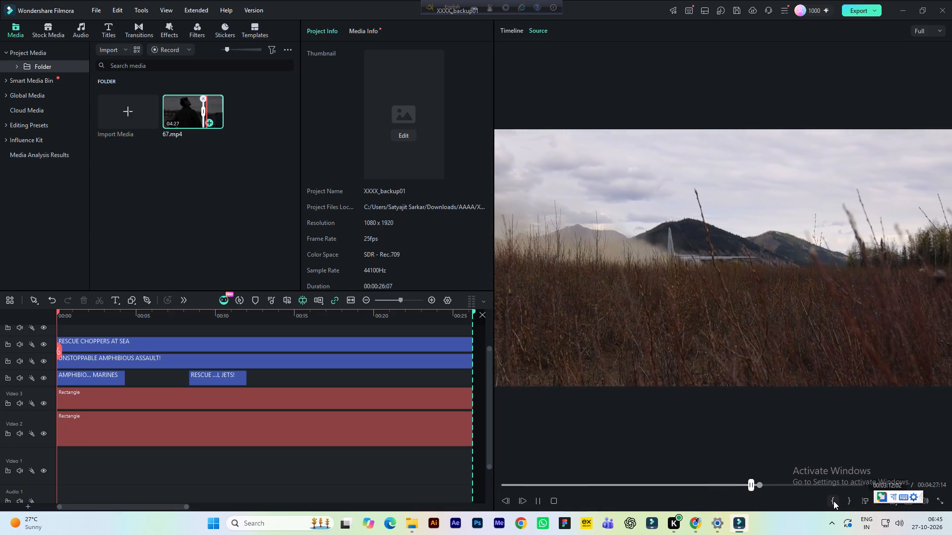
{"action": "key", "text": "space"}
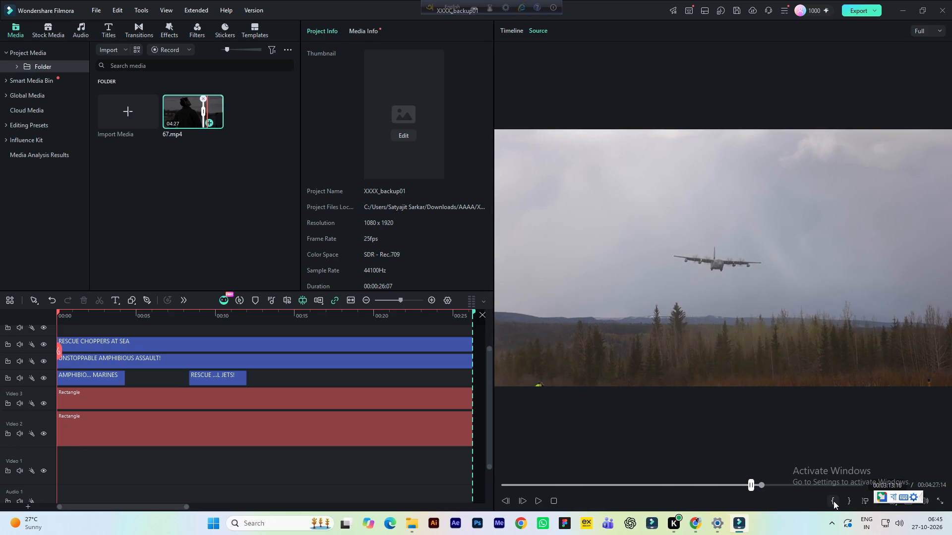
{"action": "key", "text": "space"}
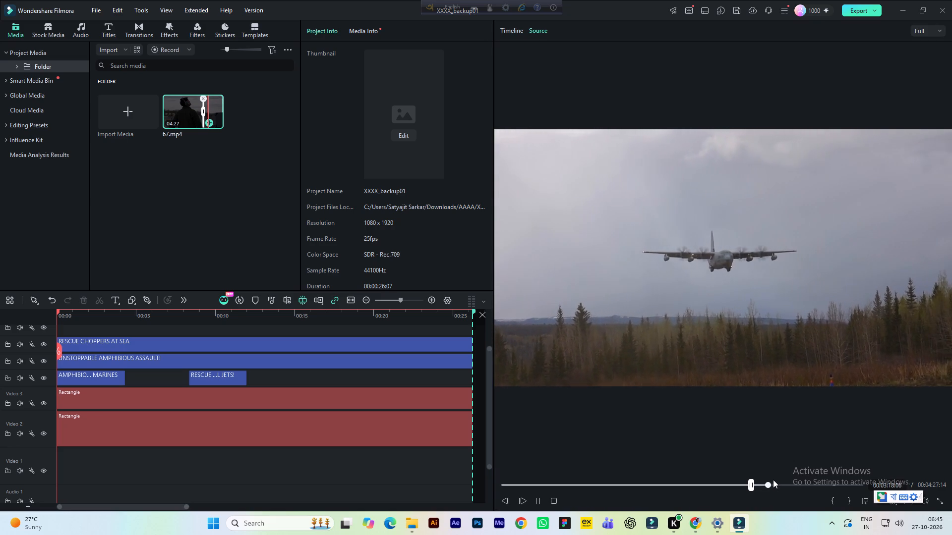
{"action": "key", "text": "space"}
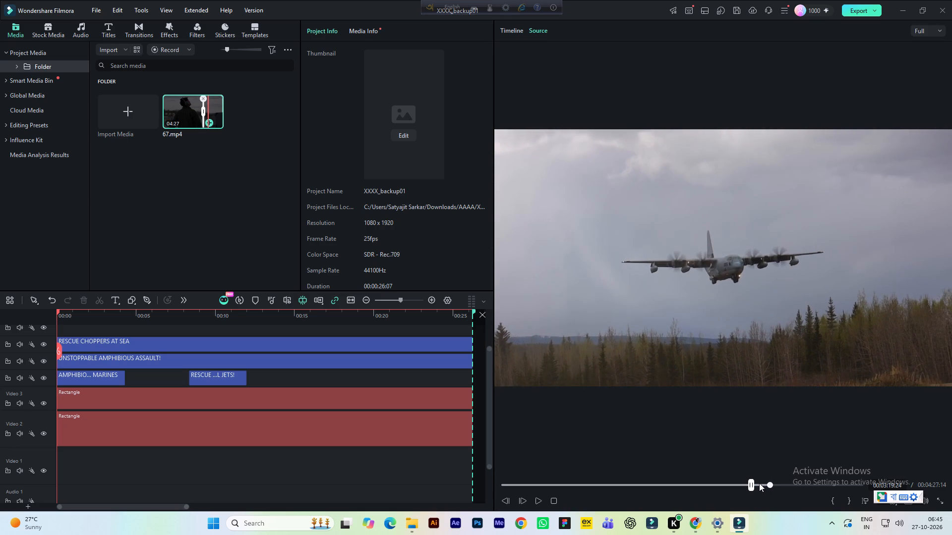
Replay the source from about 00:03:12 and re-mark the in point during playback, ending on the aircraft's close approach above the trees.
{"action": "left_click", "coordinate": [759, 483]}
{"action": "key", "text": "space"}
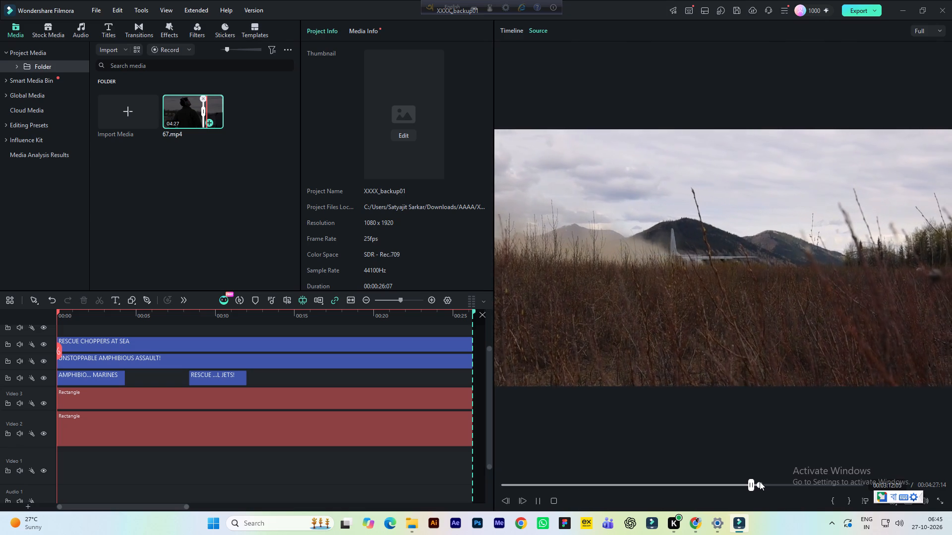
{"action": "key", "text": "space"}
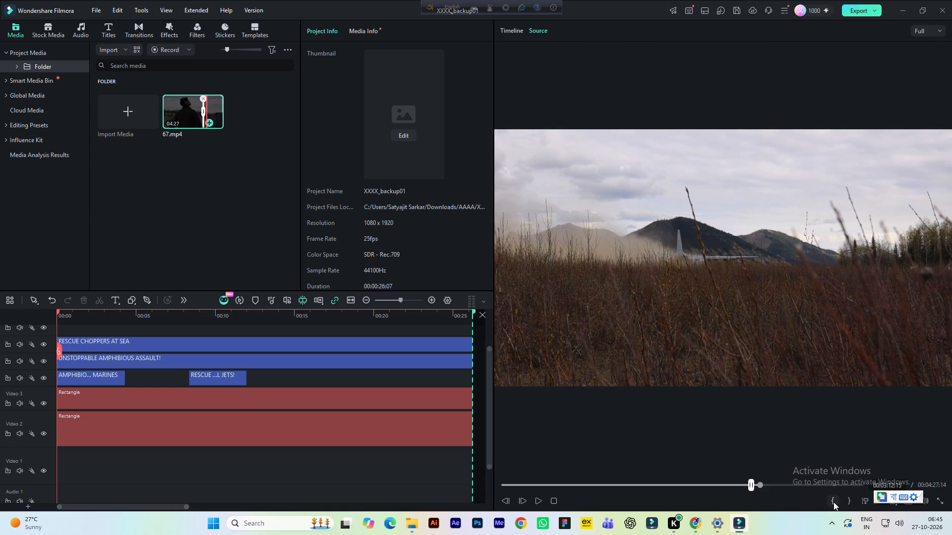
{"action": "left_click", "coordinate": [833, 502]}
{"action": "key", "text": "space"}
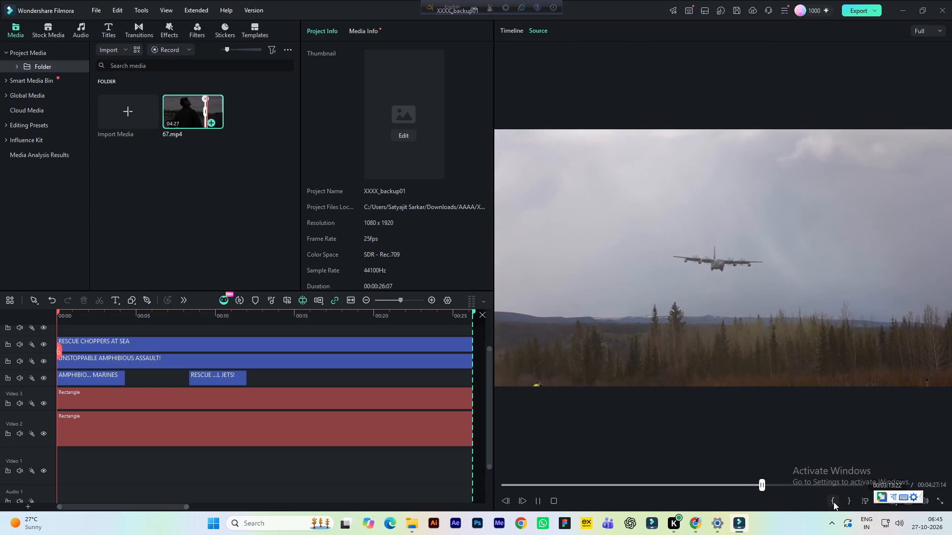
{"action": "double_click", "coordinate": [833, 502]}
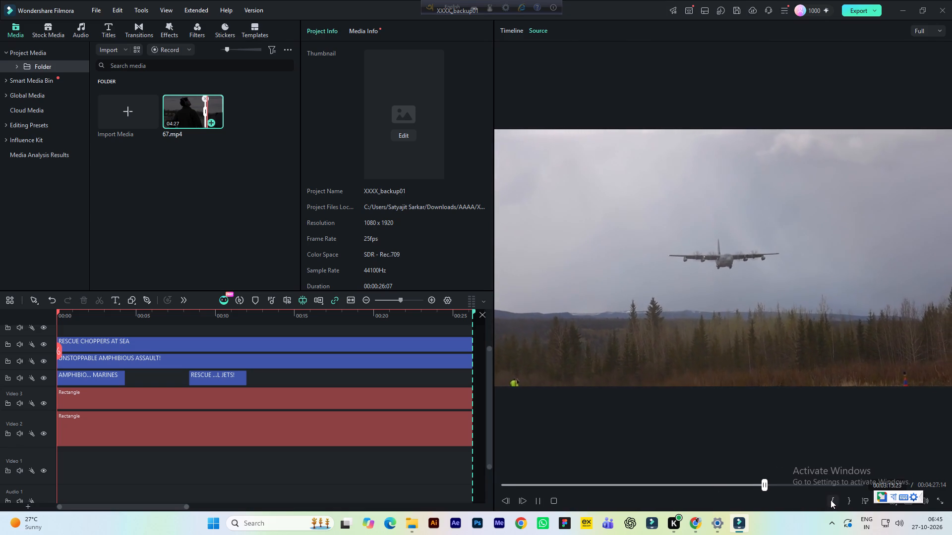
{"action": "left_click", "coordinate": [831, 499]}
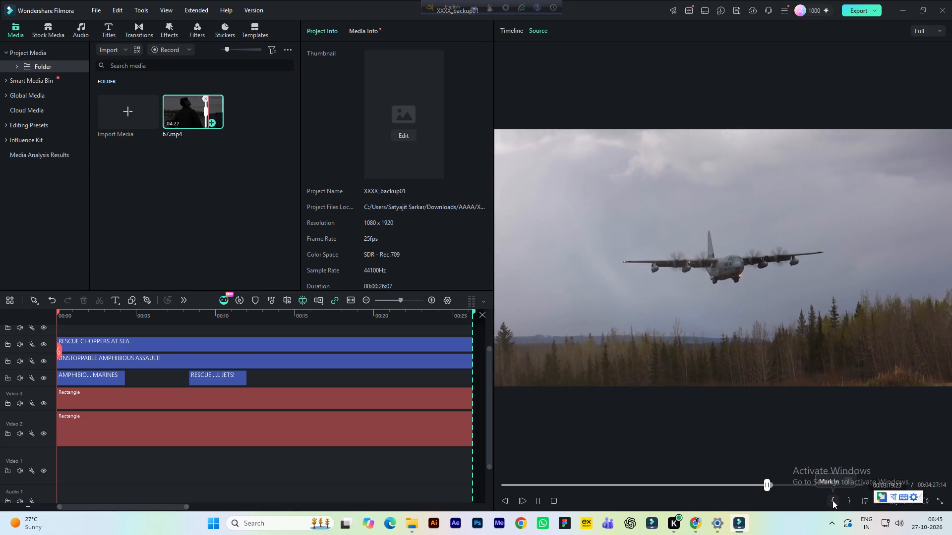
{"action": "double_click", "coordinate": [833, 500]}
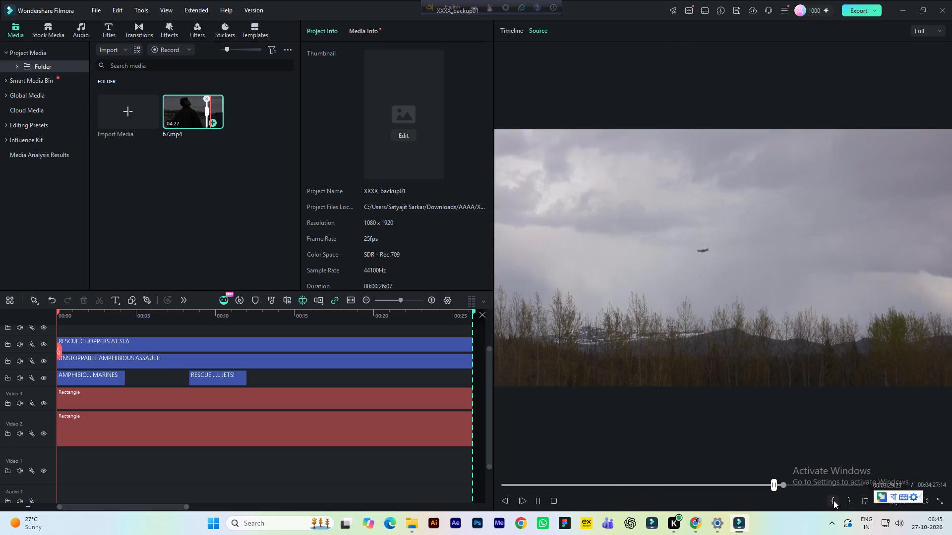
Step back to the last frame of the dust cloud shot and mark the out point at 00:03:29:22.
{"action": "key", "text": "space"}
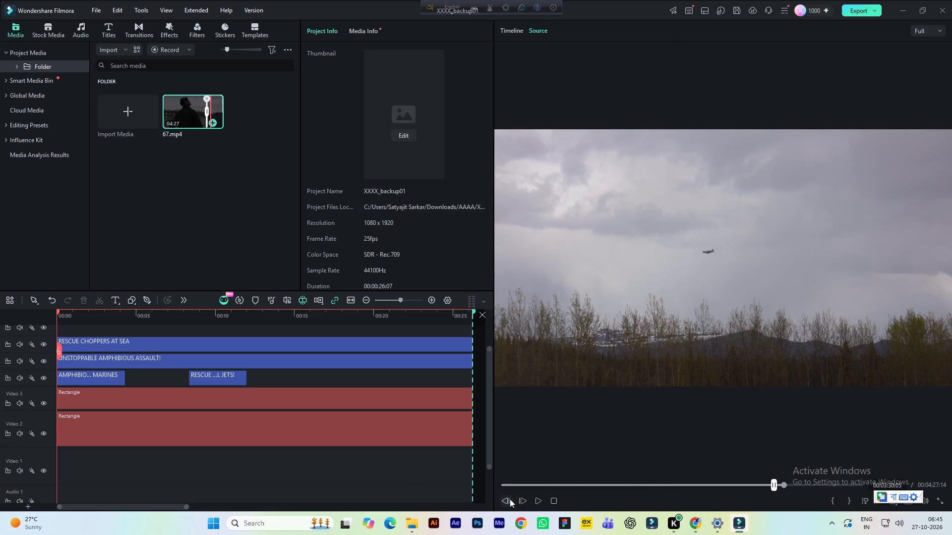
{"action": "left_click", "coordinate": [503, 498]}
{"action": "left_click", "coordinate": [503, 498]}
{"action": "triple_click", "coordinate": [505, 500]}
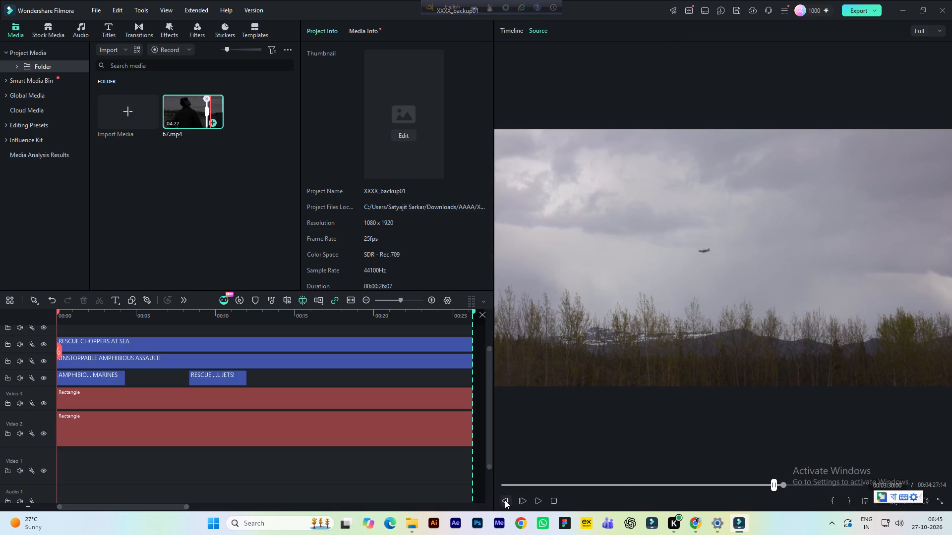
{"action": "triple_click", "coordinate": [505, 500]}
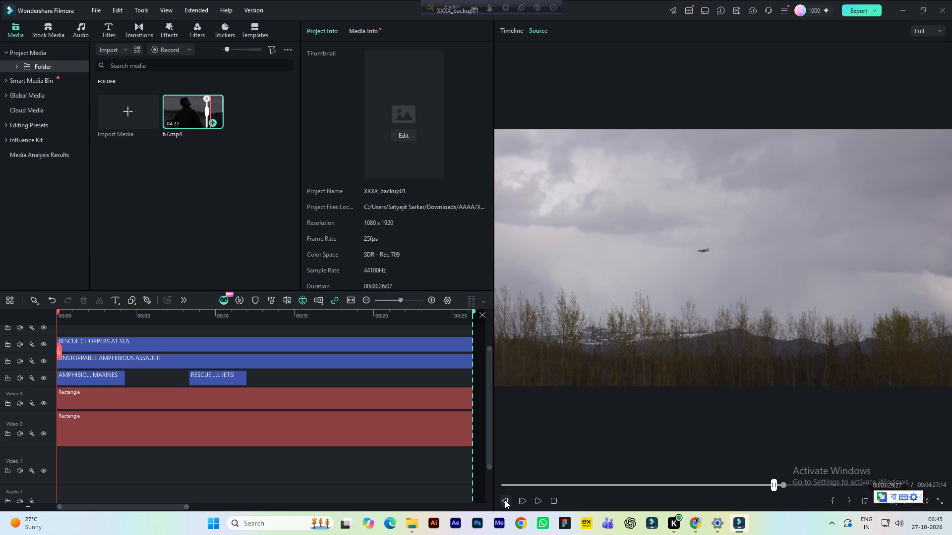
{"action": "left_click", "coordinate": [505, 500]}
{"action": "double_click", "coordinate": [505, 500]}
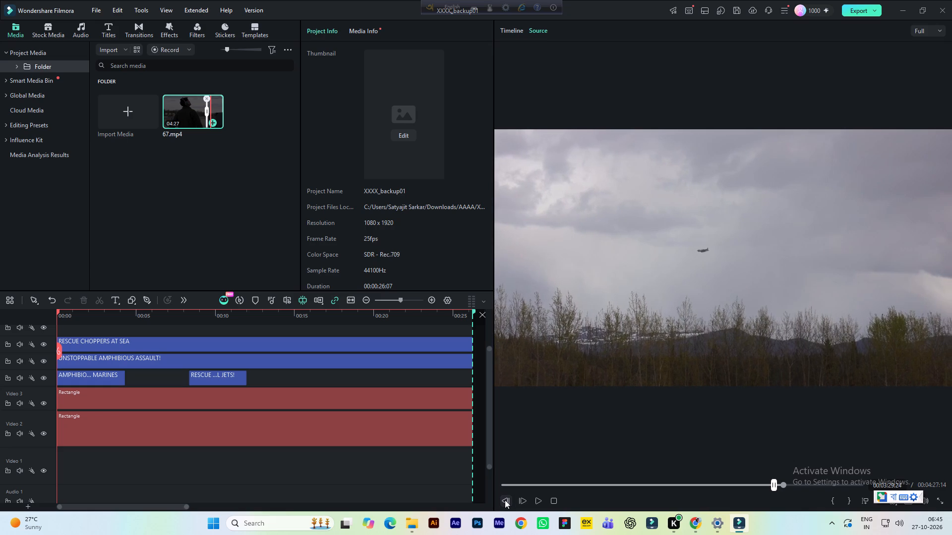
{"action": "double_click", "coordinate": [505, 500]}
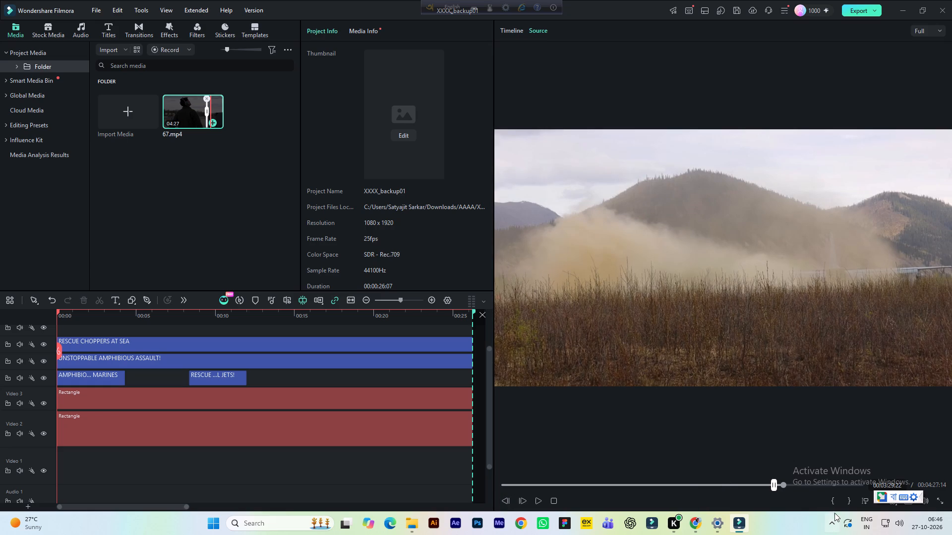
{"action": "left_click", "coordinate": [848, 499]}
Place the marked aircraft landing clip on Video 1 at the very start of the timeline and save the project.
{"action": "left_click_drag", "start_coordinate": [680, 312], "coordinate": [142, 485]}
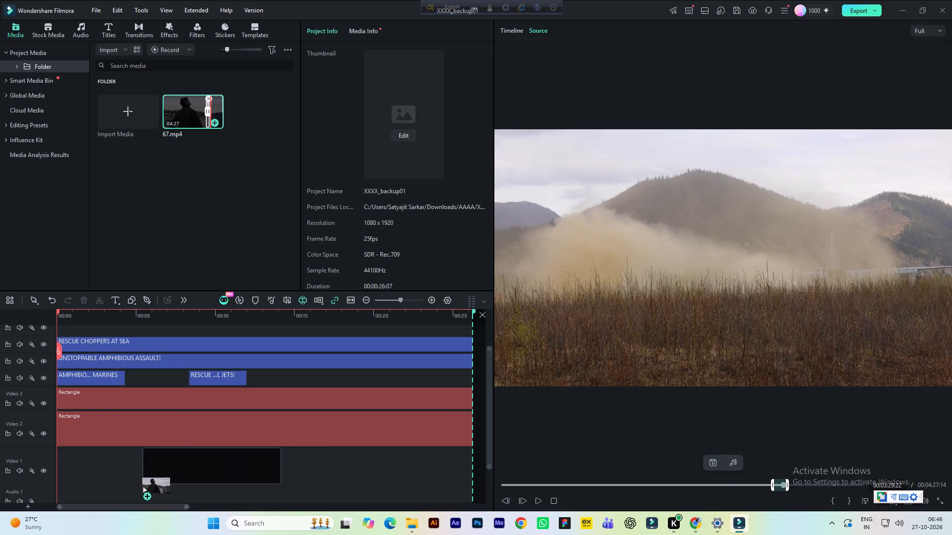
{"action": "left_click_drag", "start_coordinate": [142, 485], "coordinate": [89, 474]}
{"action": "left_click", "coordinate": [526, 283]}
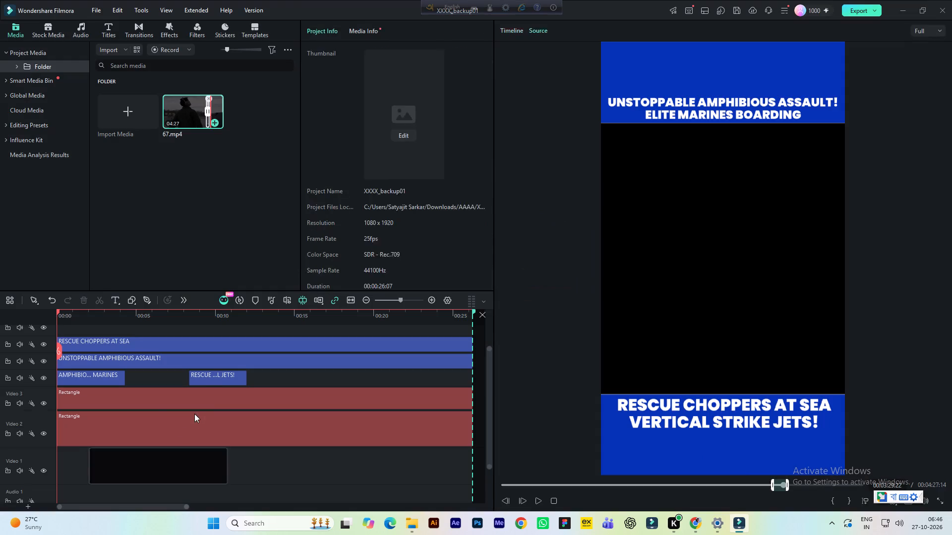
{"action": "left_click_drag", "start_coordinate": [161, 459], "coordinate": [119, 459]}
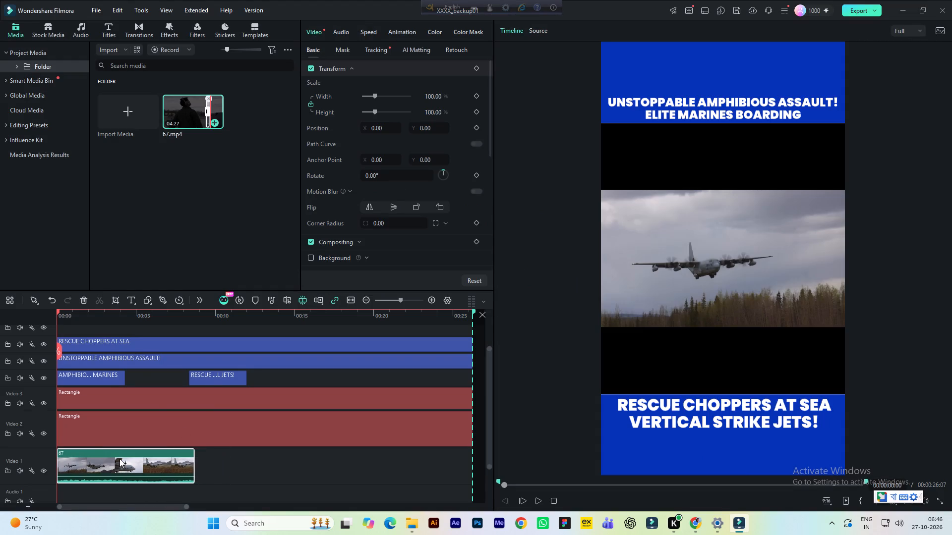
{"action": "key", "text": "ctrl+s"}
Preview the landing clip briefly and set its scale to 199% in width and height.
{"action": "key", "text": "space"}
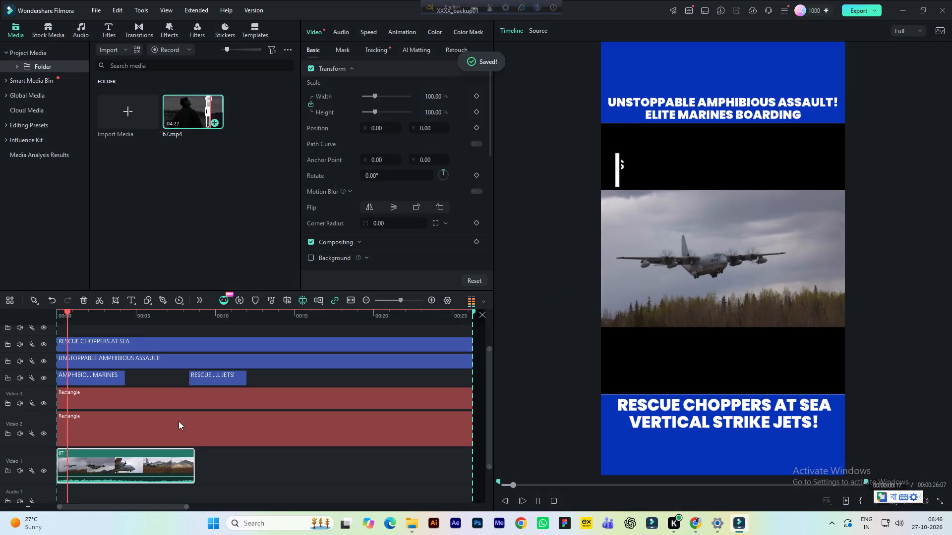
{"action": "key", "text": "space"}
{"action": "left_click", "coordinate": [436, 96]}
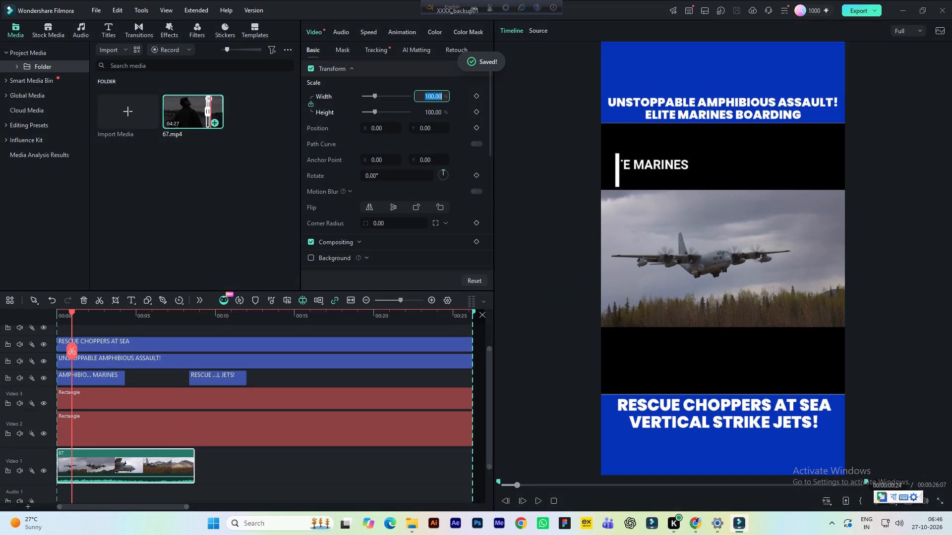
{"action": "type", "text": "199"}
{"action": "key", "text": "Return"}
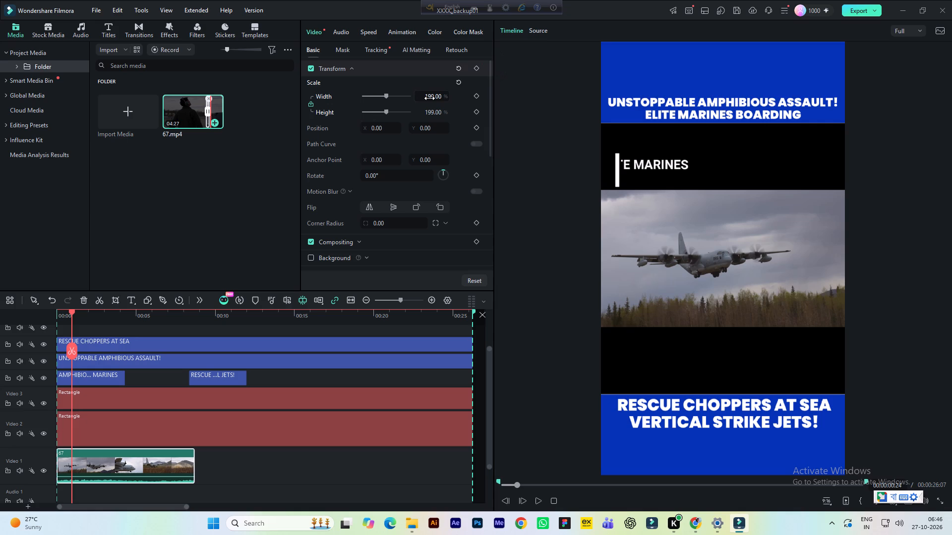
Save the project and briefly preview the enlarged landing clip.
{"action": "key", "text": "ctrl+s"}
{"action": "key", "text": "space"}
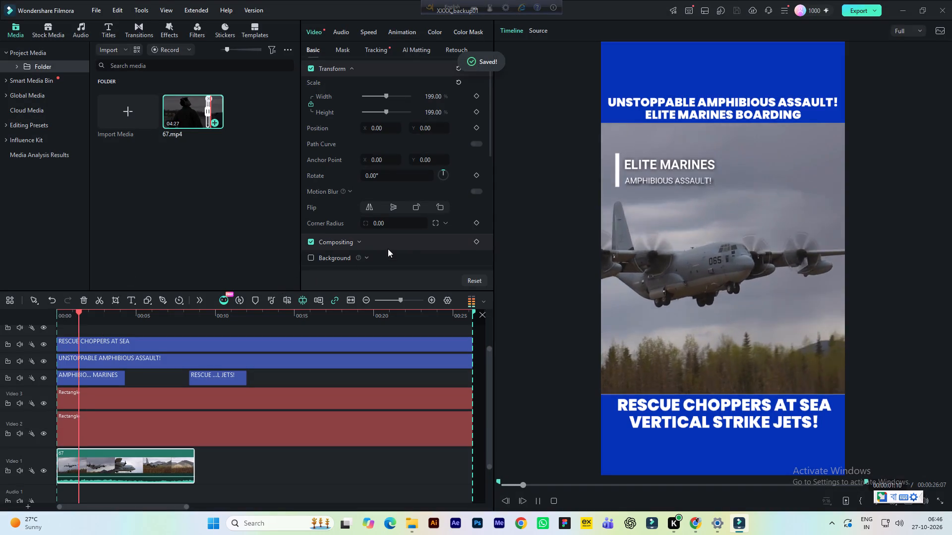
{"action": "key", "text": "space"}
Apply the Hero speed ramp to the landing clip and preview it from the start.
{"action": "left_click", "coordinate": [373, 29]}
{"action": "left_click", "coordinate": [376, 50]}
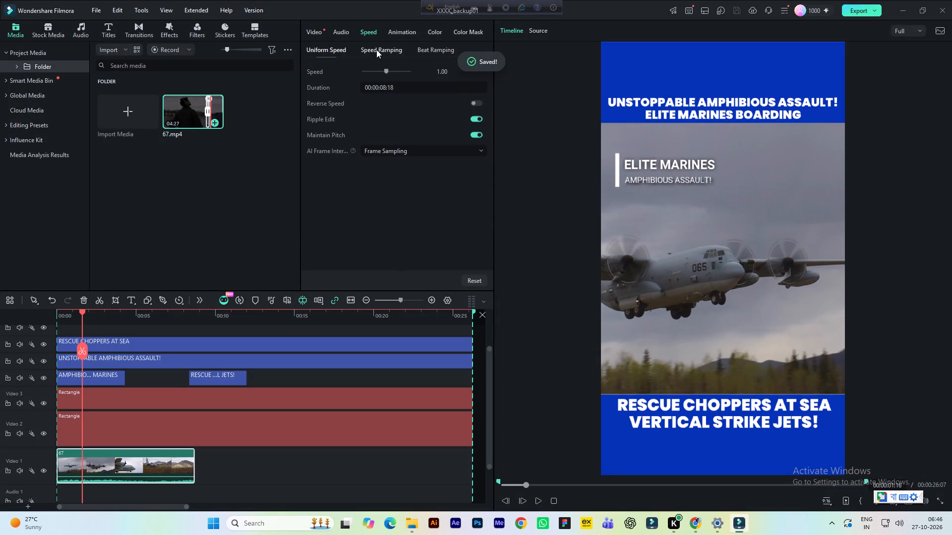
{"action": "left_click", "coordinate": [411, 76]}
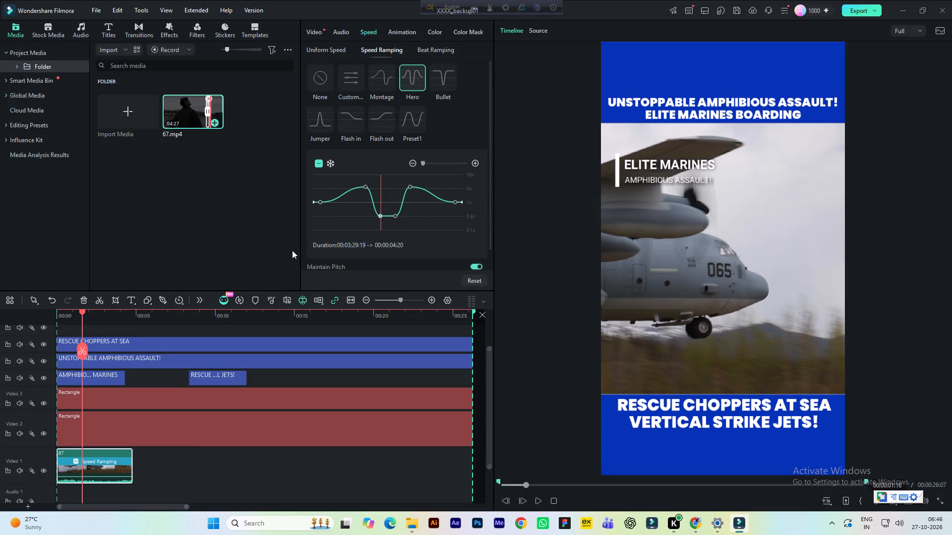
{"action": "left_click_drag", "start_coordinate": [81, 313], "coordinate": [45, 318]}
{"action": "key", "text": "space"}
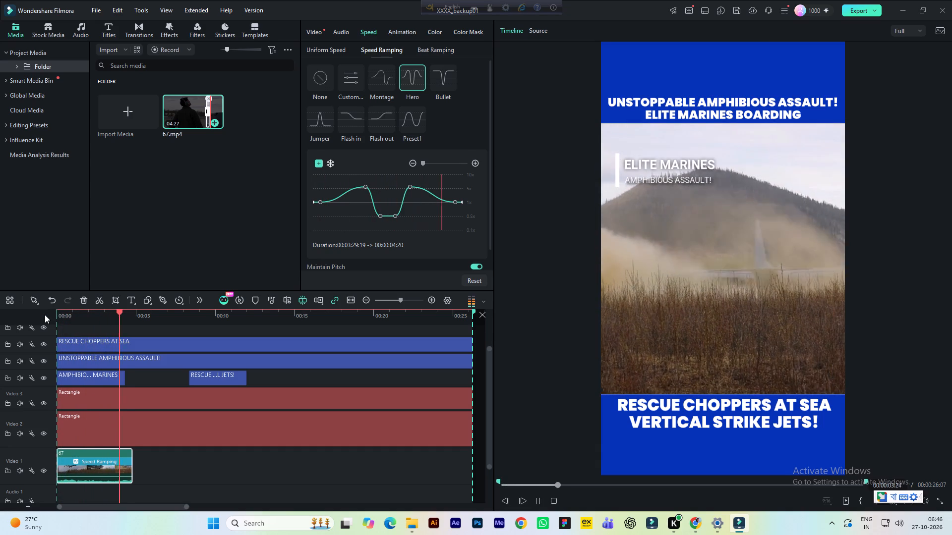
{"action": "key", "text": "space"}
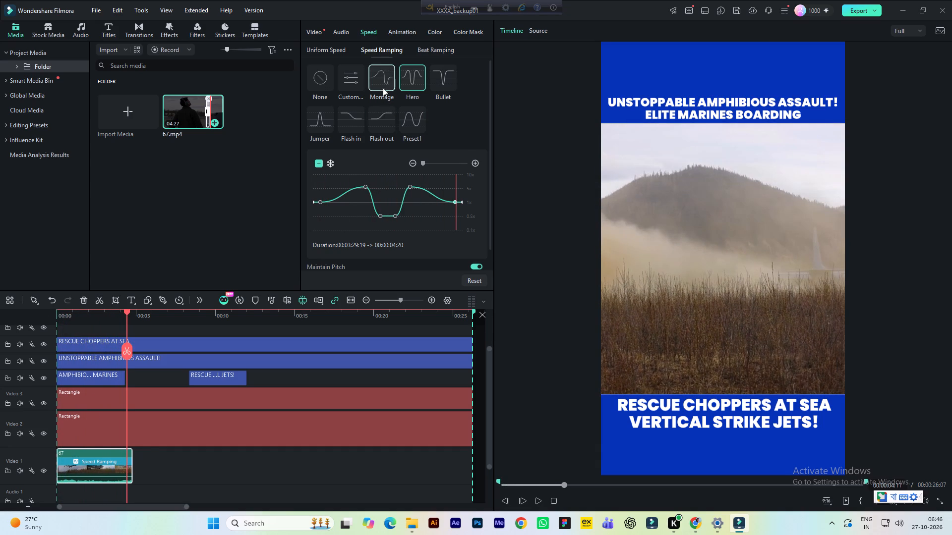
Apply the Montage speed ramp to the landing clip, preview it from the start and save the project.
{"action": "left_click", "coordinate": [384, 78]}
{"action": "left_click", "coordinate": [86, 309]}
{"action": "left_click", "coordinate": [86, 316]}
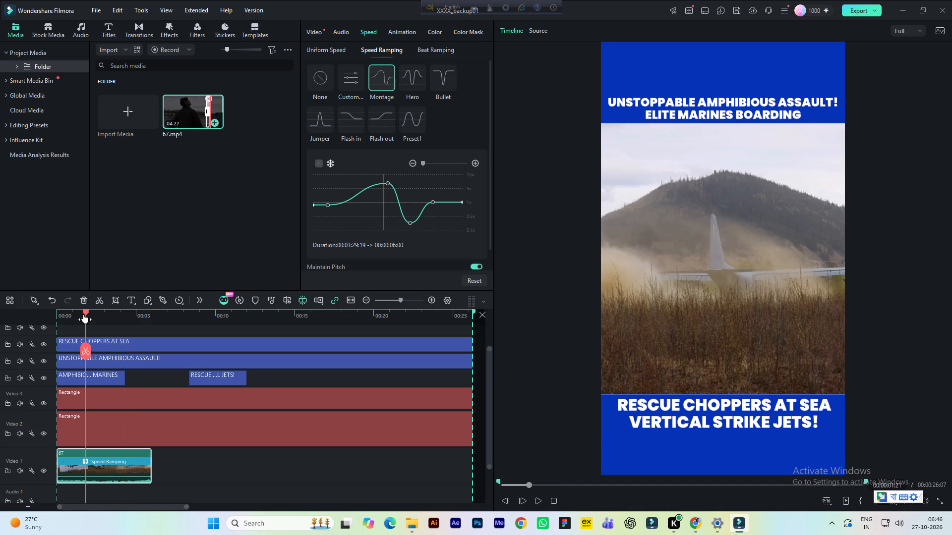
{"action": "left_click_drag", "start_coordinate": [85, 311], "coordinate": [26, 318]}
{"action": "key", "text": "space"}
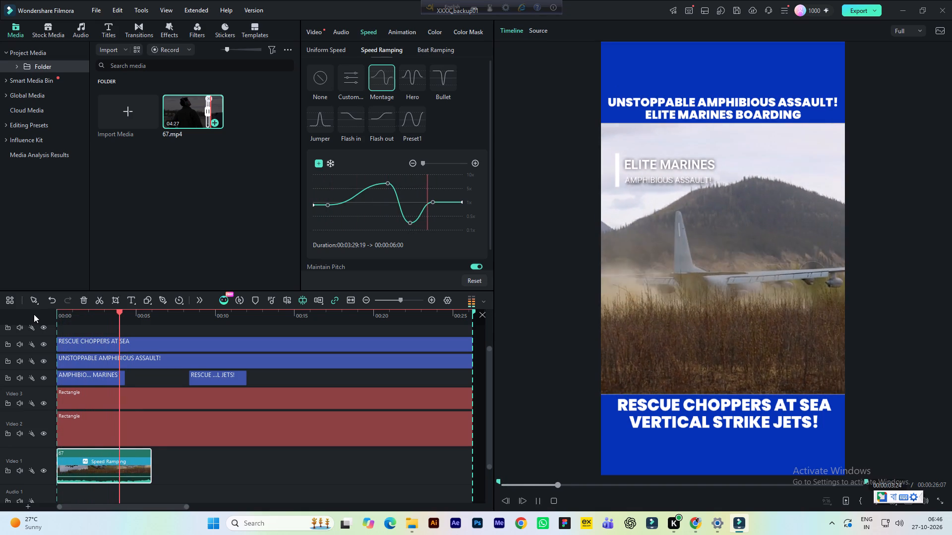
{"action": "key", "text": "space"}
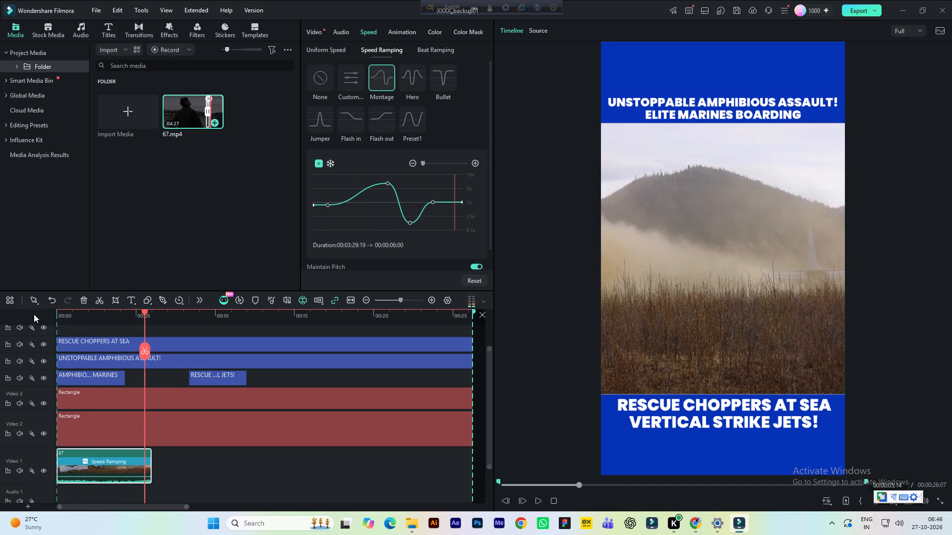
{"action": "key", "text": "ctrl+s"}
Play the 67.mp4 source onward past the sky shot and pause on the following runway shot at about 00:03:44:25.
{"action": "left_click", "coordinate": [543, 32]}
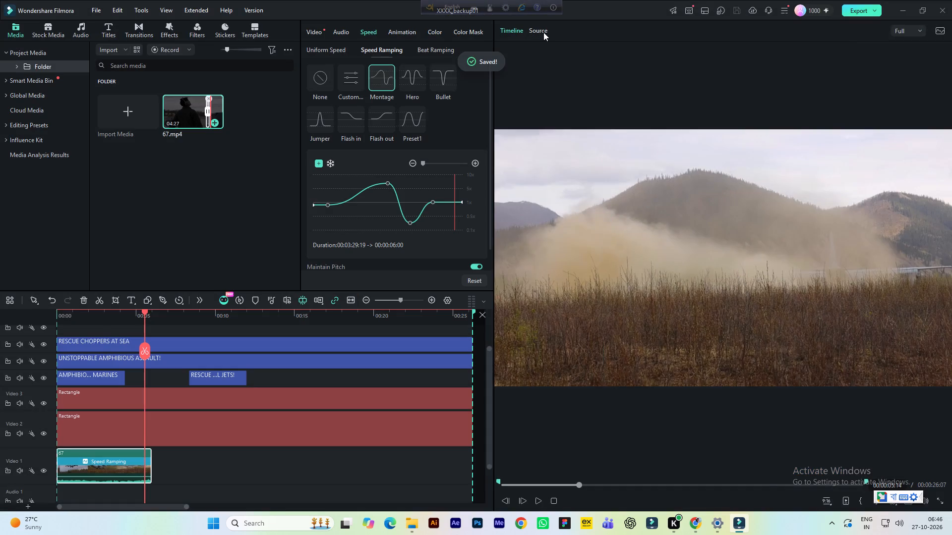
{"action": "key", "text": "space"}
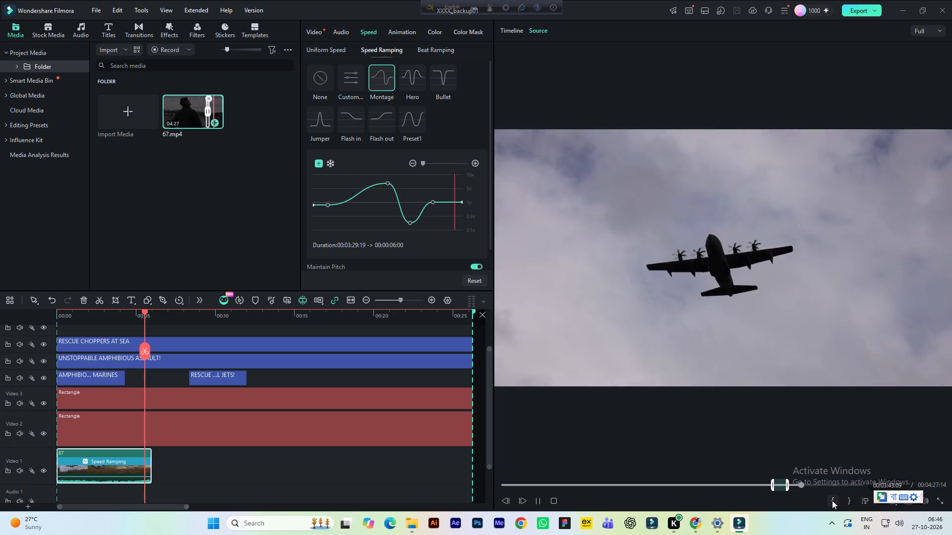
{"action": "key", "text": "space"}
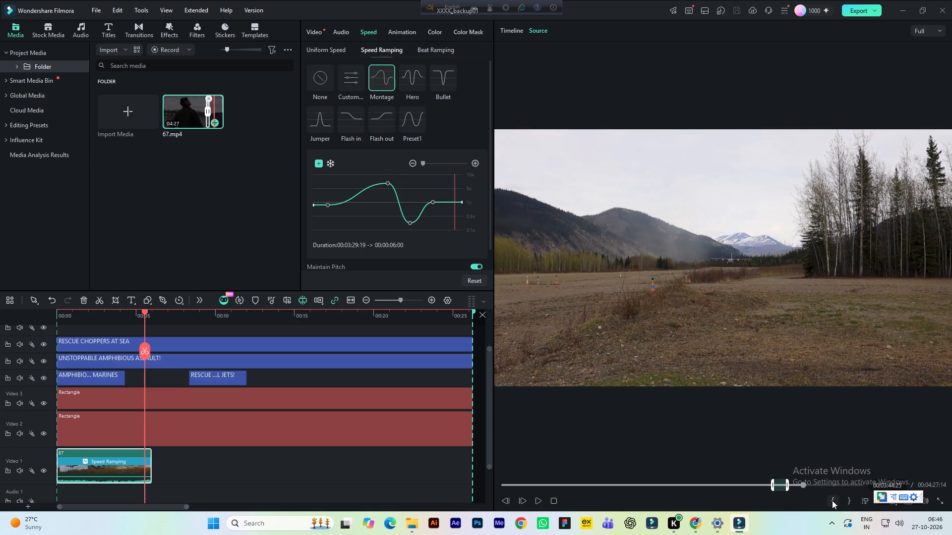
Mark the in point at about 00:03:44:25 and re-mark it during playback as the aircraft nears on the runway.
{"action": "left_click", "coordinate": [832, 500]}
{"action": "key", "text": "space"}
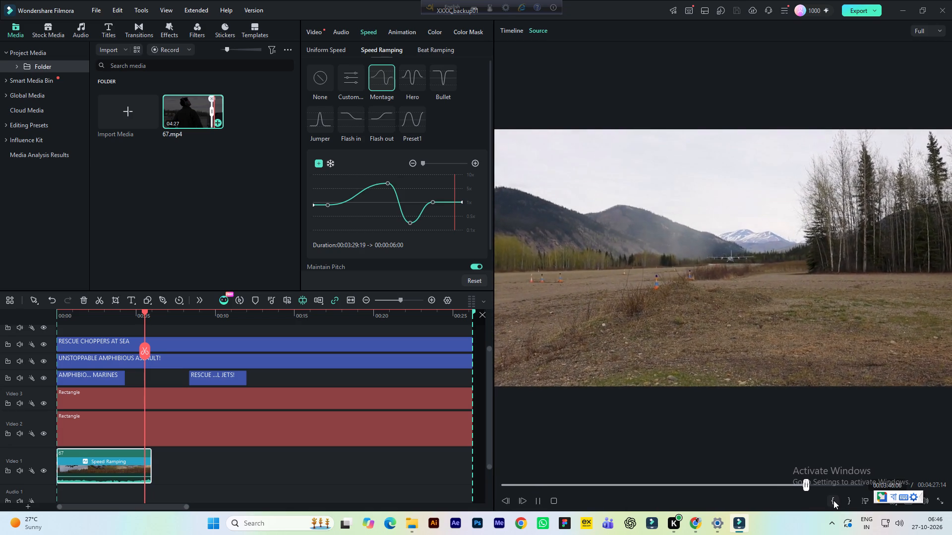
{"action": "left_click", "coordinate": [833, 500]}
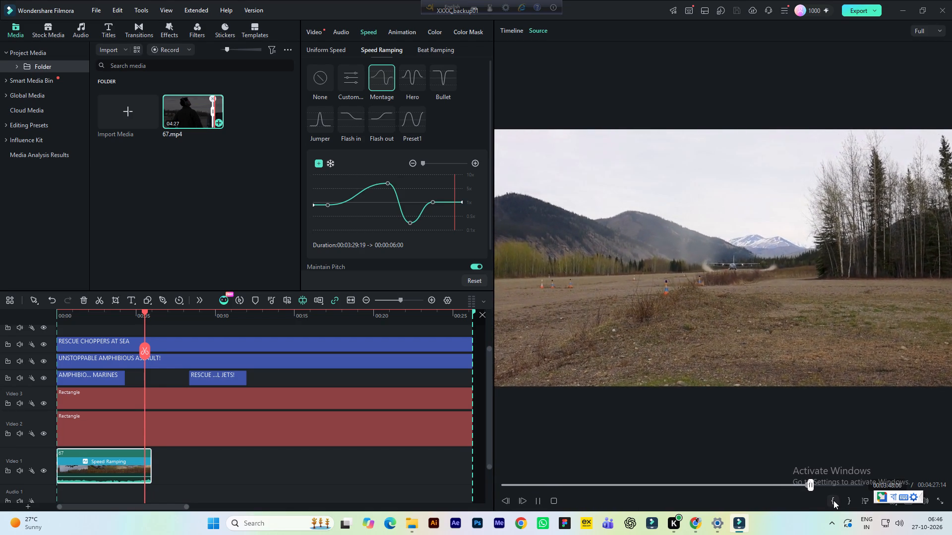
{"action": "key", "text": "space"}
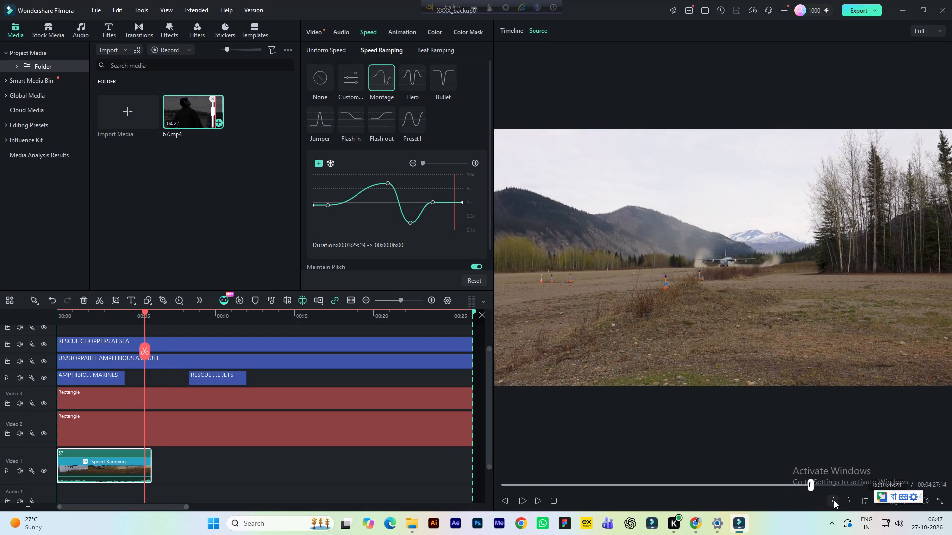
Move back to the beginning of the runway shot and re-mark the in point at 00:03:44:07.
{"action": "left_click", "coordinate": [824, 484]}
{"action": "left_click_drag", "start_coordinate": [824, 484], "coordinate": [813, 482]}
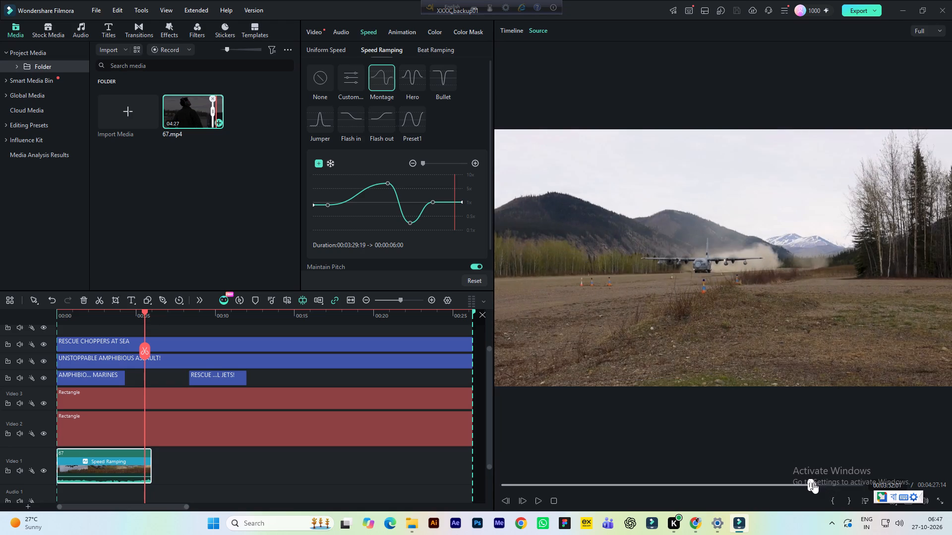
{"action": "left_click_drag", "start_coordinate": [813, 482], "coordinate": [806, 482]}
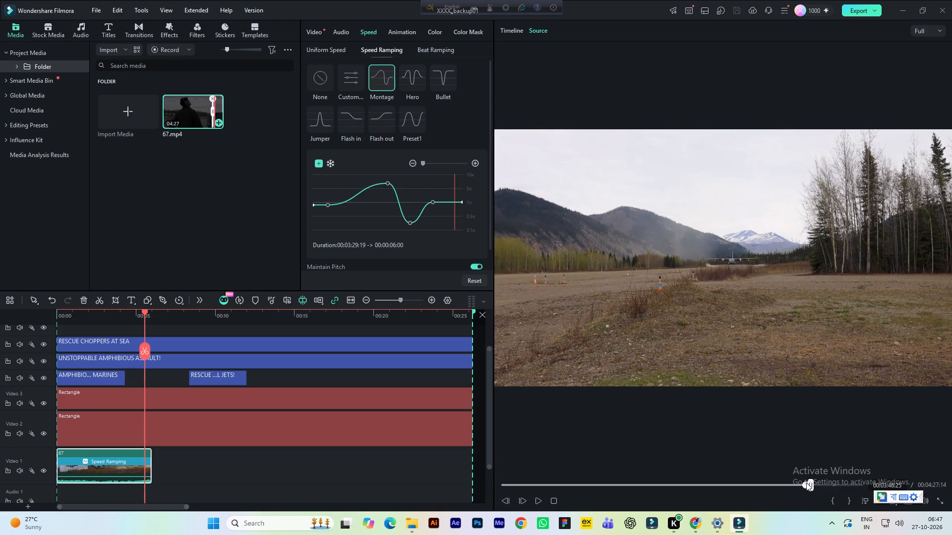
{"action": "left_click_drag", "start_coordinate": [806, 482], "coordinate": [803, 481]}
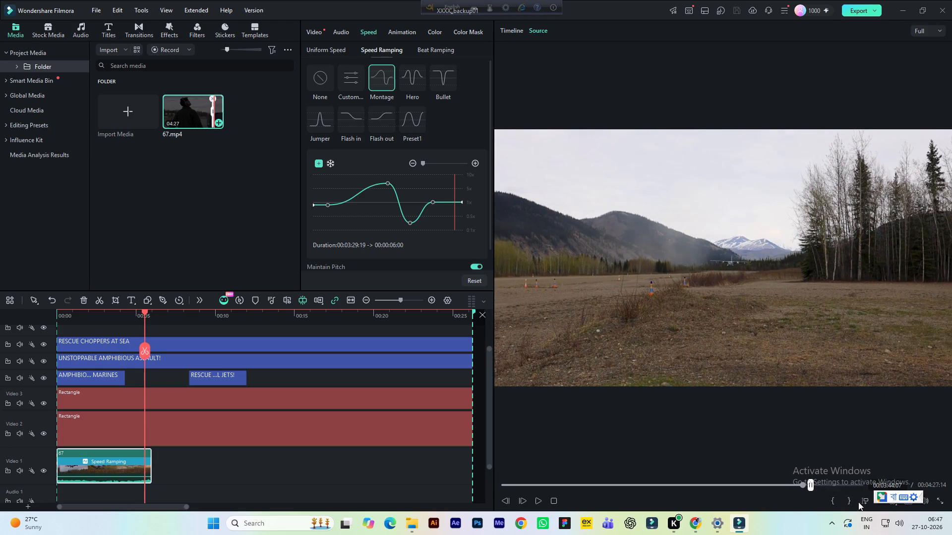
{"action": "left_click", "coordinate": [833, 499]}
Play the runway shot through the takeoff and mark the out point on the departing aircraft's last frame at 00:04:05:23.
{"action": "key", "text": "space"}
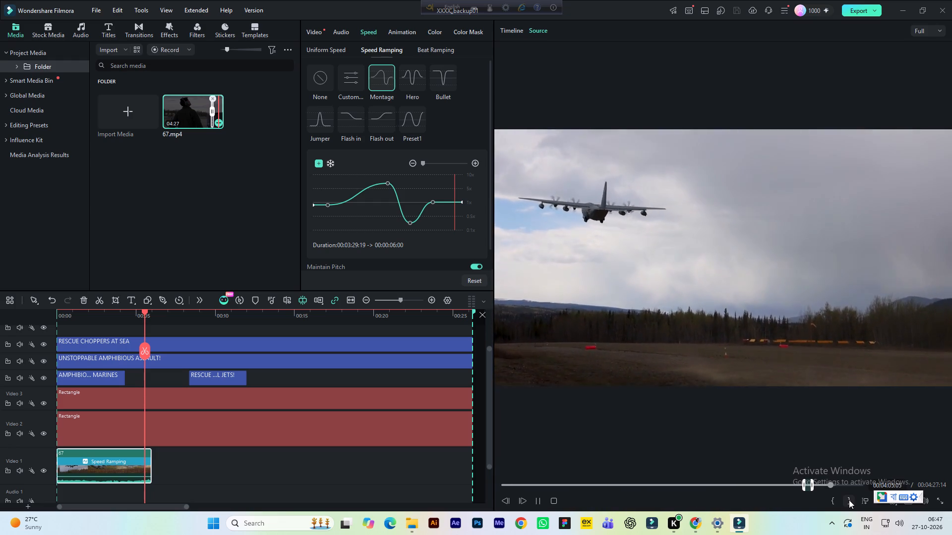
{"action": "left_click", "coordinate": [849, 500]}
{"action": "key", "text": "space"}
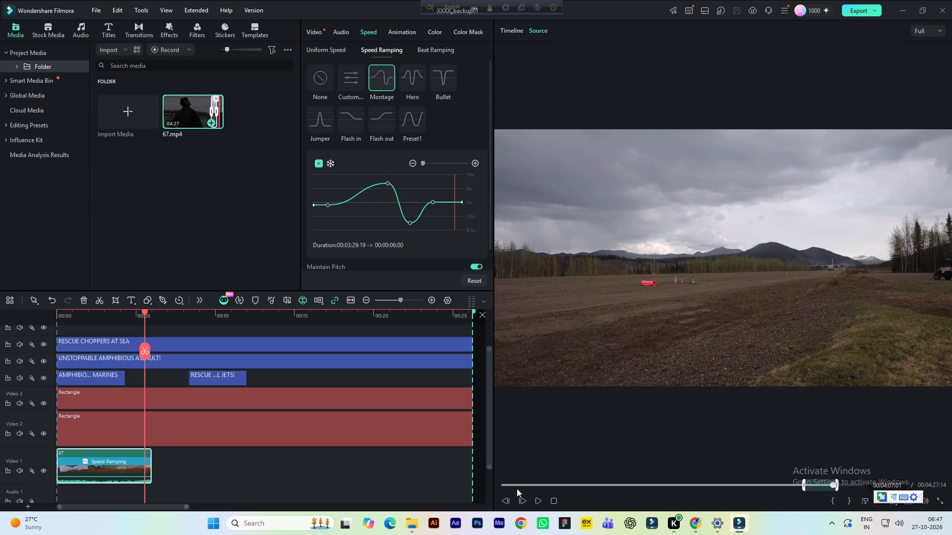
{"action": "triple_click", "coordinate": [505, 499]}
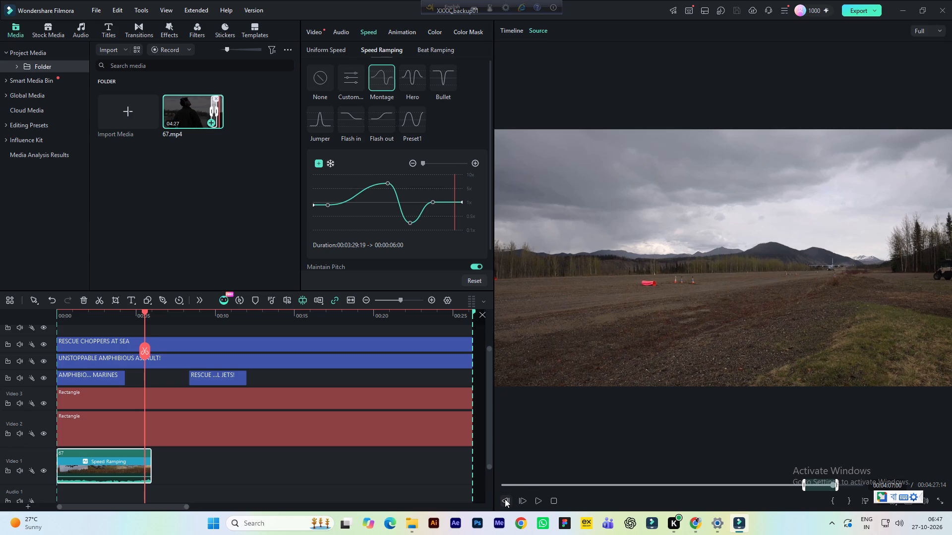
{"action": "triple_click", "coordinate": [504, 499]}
{"action": "triple_click", "coordinate": [504, 499]}
{"action": "triple_click", "coordinate": [504, 499]}
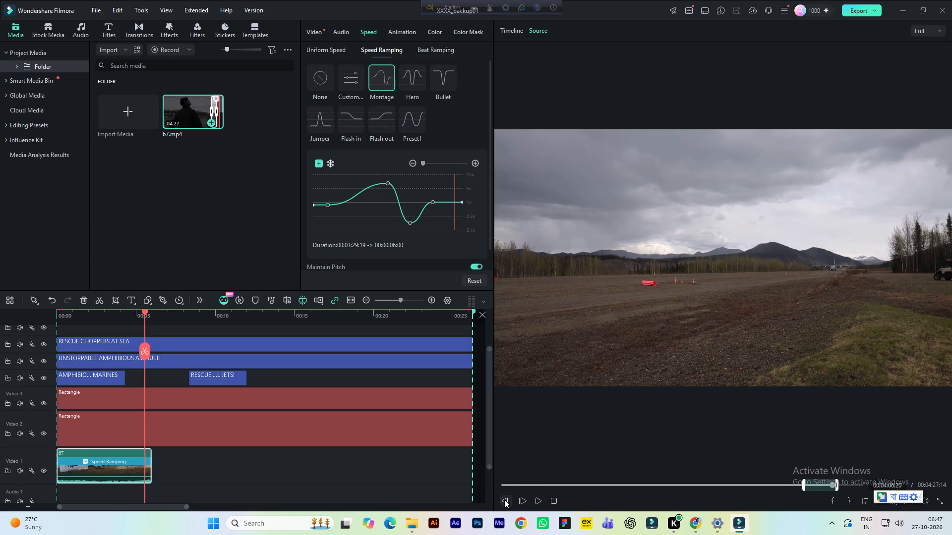
{"action": "triple_click", "coordinate": [504, 499]}
{"action": "triple_click", "coordinate": [504, 499]}
{"action": "triple_click", "coordinate": [504, 499]}
{"action": "triple_click", "coordinate": [504, 499]}
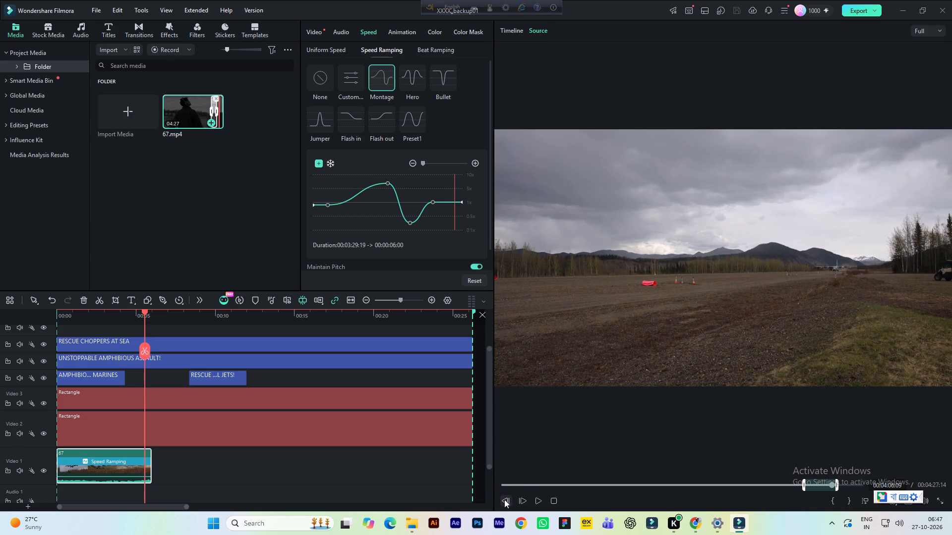
{"action": "triple_click", "coordinate": [504, 499]}
{"action": "triple_click", "coordinate": [504, 499]}
{"action": "triple_click", "coordinate": [504, 499]}
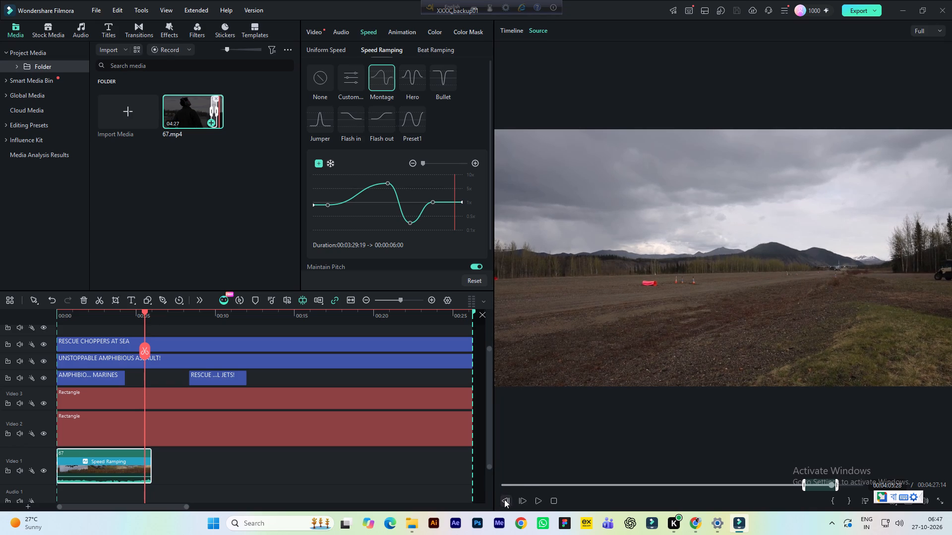
{"action": "triple_click", "coordinate": [504, 499]}
{"action": "double_click", "coordinate": [504, 499]}
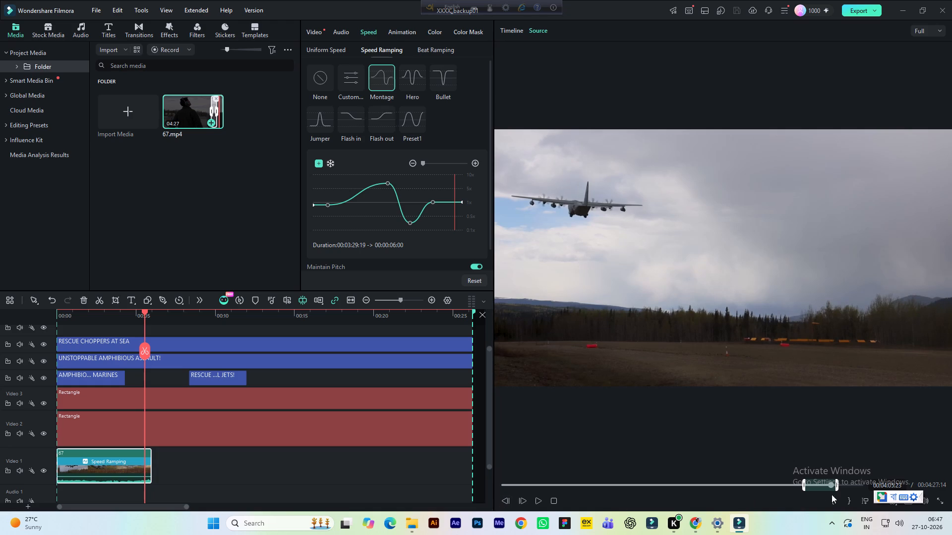
{"action": "left_click", "coordinate": [845, 502]}
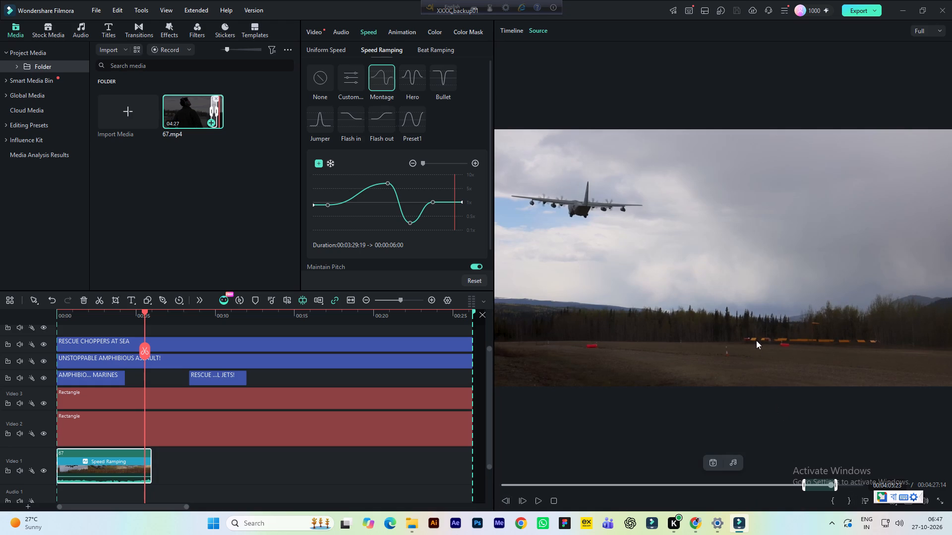
Place the marked takeoff clip on Video 1 directly after the landing clip, keeping the 1080x1920 25fps project settings, and save the project.
{"action": "left_click_drag", "start_coordinate": [679, 295], "coordinate": [235, 466]}
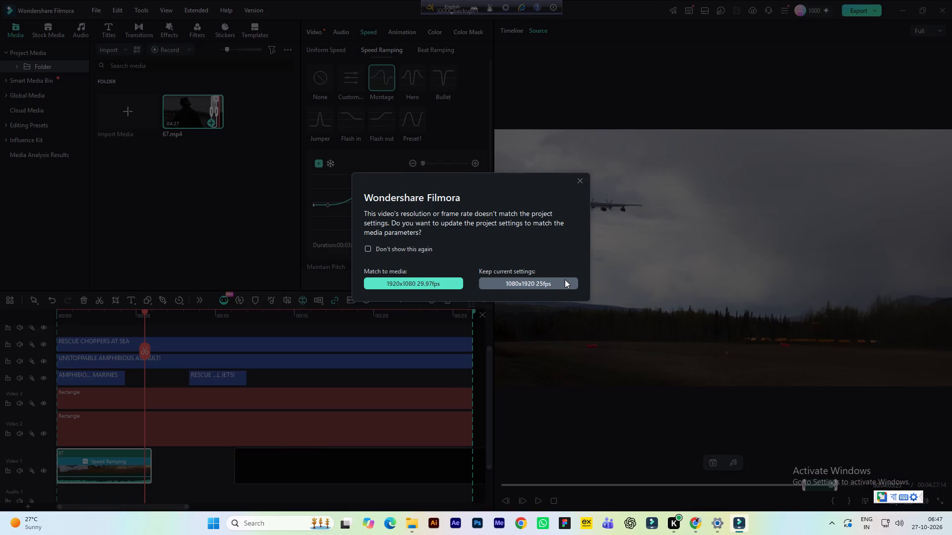
{"action": "left_click", "coordinate": [565, 279]}
{"action": "key", "text": "ctrl+s"}
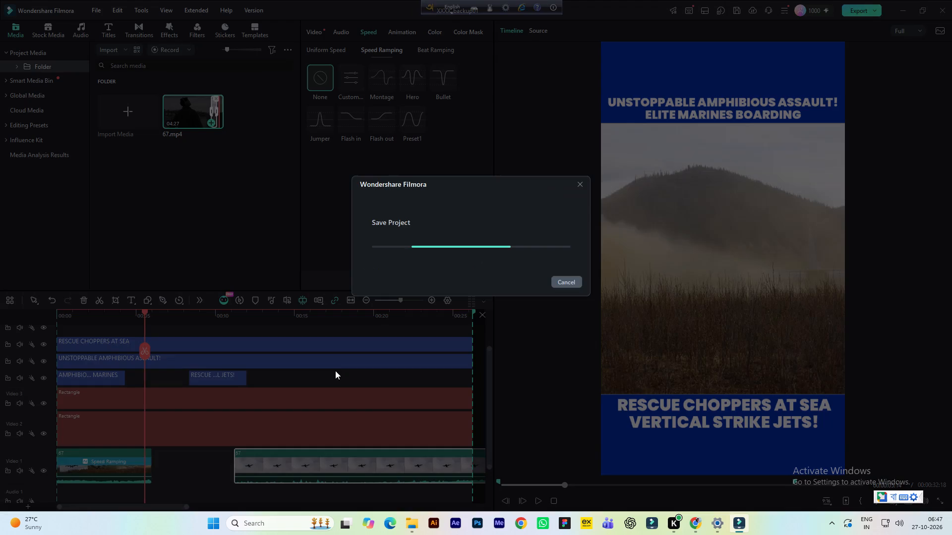
{"action": "left_click_drag", "start_coordinate": [292, 458], "coordinate": [238, 467]}
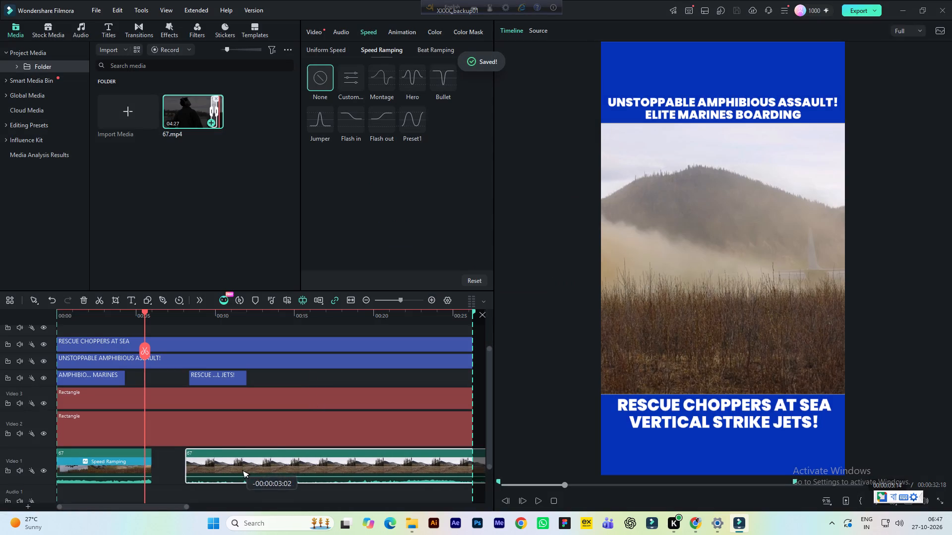
{"action": "left_click_drag", "start_coordinate": [238, 467], "coordinate": [210, 467]}
Preview the start of the takeoff clip, set its scale to 199% in width and height, and save the project.
{"action": "key", "text": "space"}
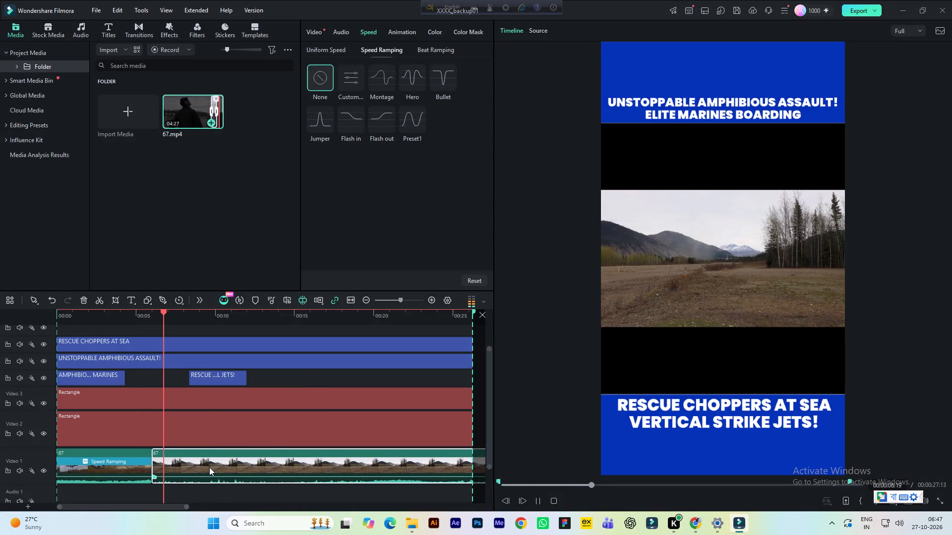
{"action": "key", "text": "space"}
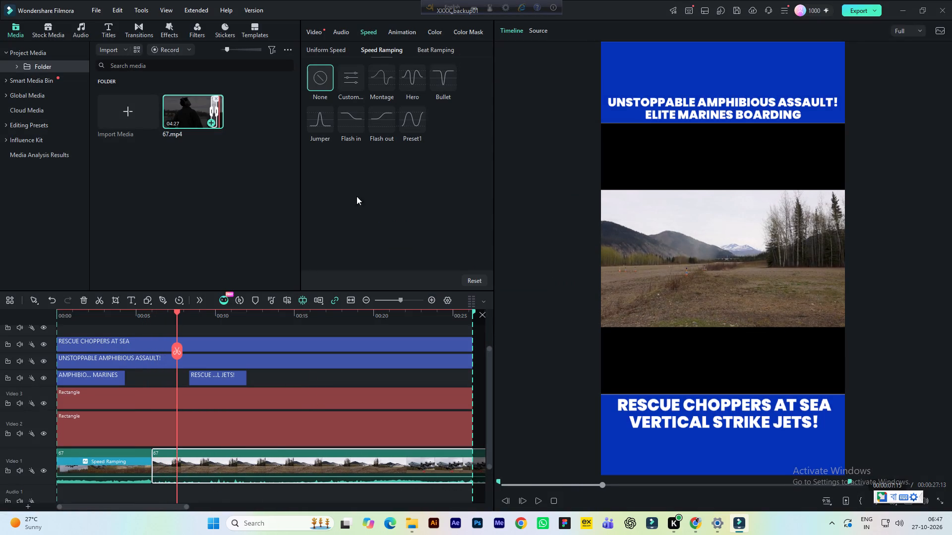
{"action": "left_click", "coordinate": [313, 35]}
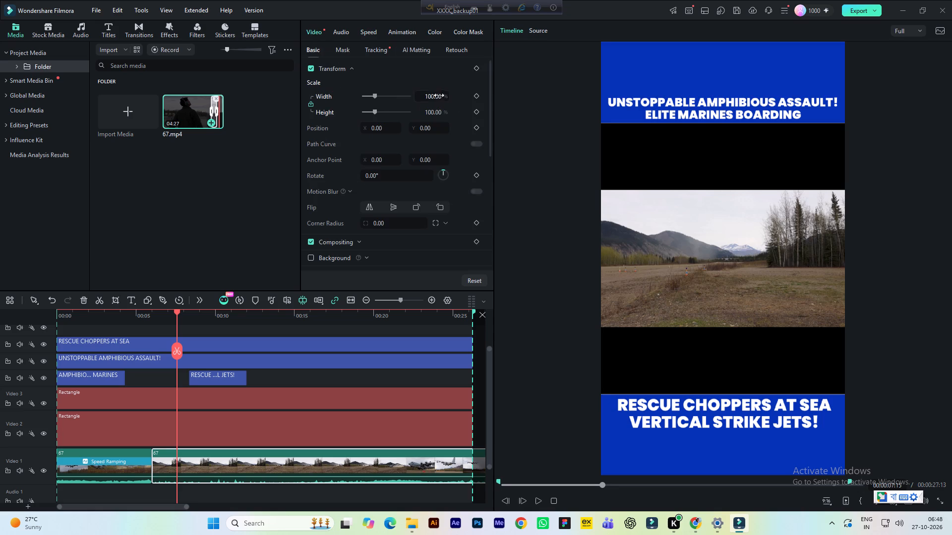
{"action": "left_click", "coordinate": [429, 95]}
{"action": "type", "text": "199"}
{"action": "key", "text": "Return"}
{"action": "key", "text": "ctrl+s"}
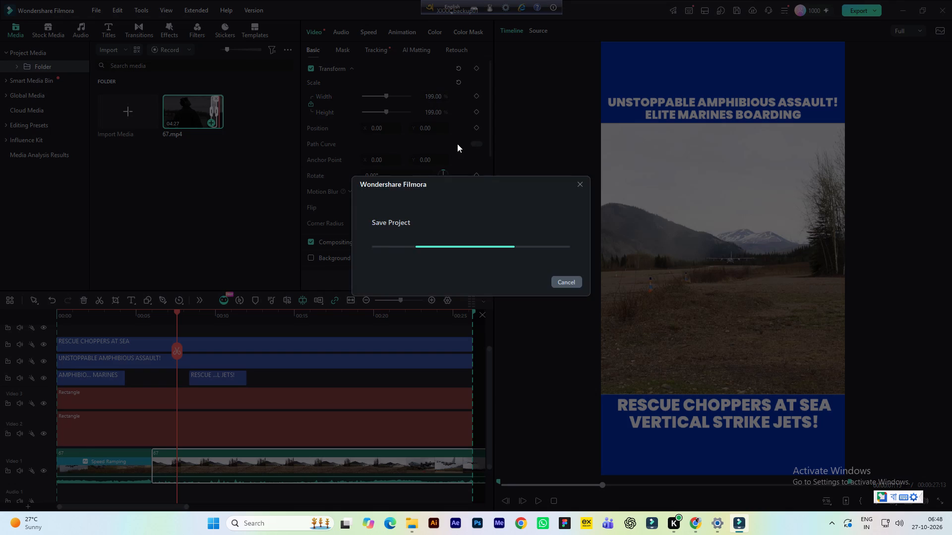
Apply the Hero speed ramping preset to the takeoff clip, preview both ramped clips, and save the project.
{"action": "left_click", "coordinate": [369, 29]}
{"action": "left_click", "coordinate": [371, 49]}
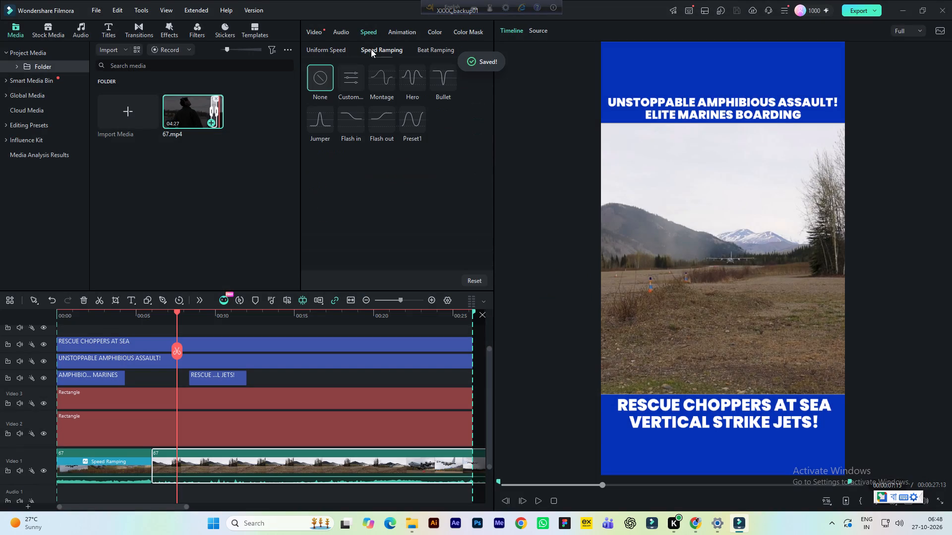
{"action": "left_click", "coordinate": [408, 78]}
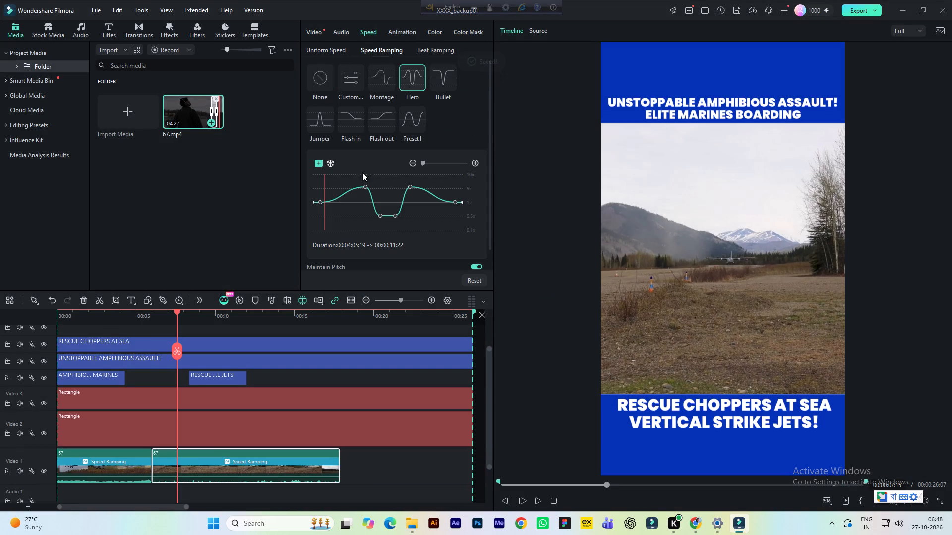
{"action": "left_click", "coordinate": [120, 317]}
{"action": "key", "text": "space"}
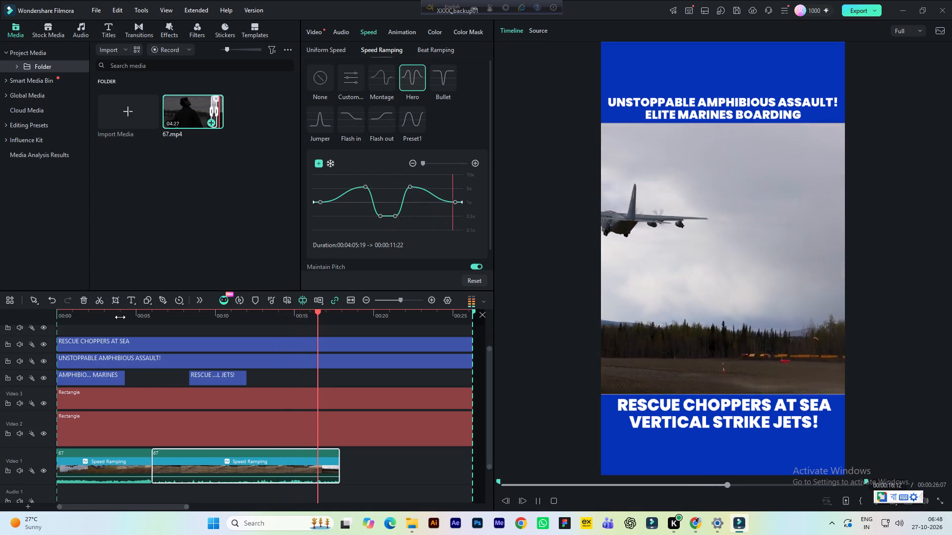
{"action": "key", "text": "space"}
{"action": "key", "text": "ctrl+s"}
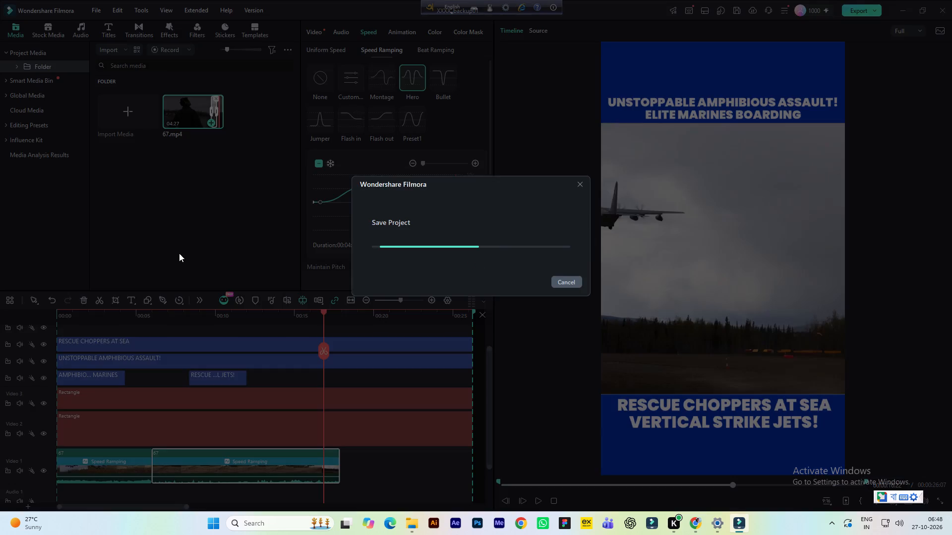
Scan the source video 67.mp4 beyond and before the used takeoff section for another suitable aircraft shot.
{"action": "left_click", "coordinate": [533, 30]}
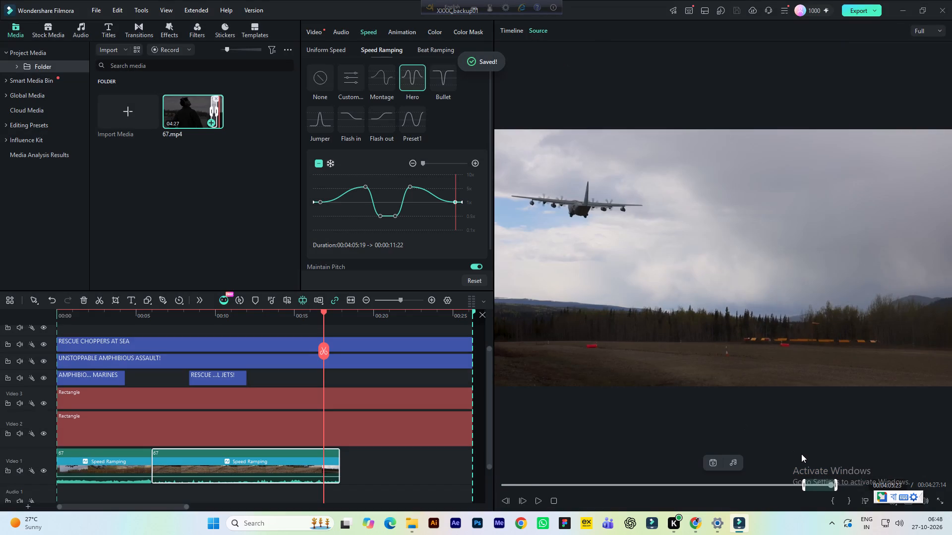
{"action": "key", "text": "space"}
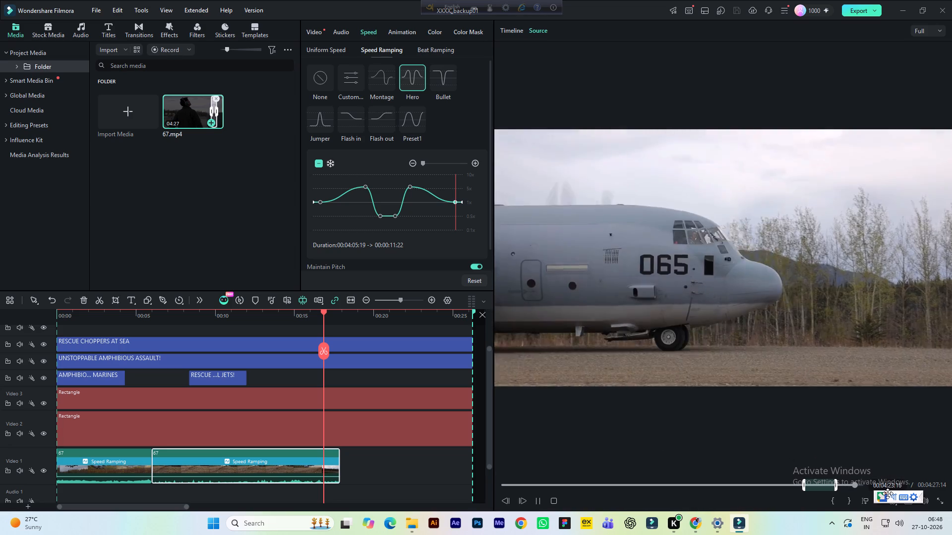
{"action": "left_click_drag", "start_coordinate": [889, 491], "coordinate": [896, 490]}
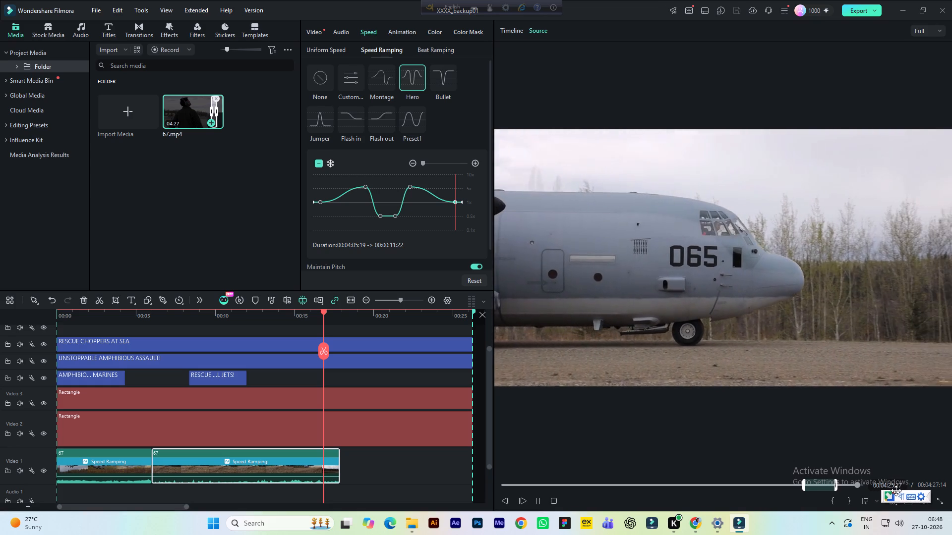
{"action": "left_click_drag", "start_coordinate": [896, 490], "coordinate": [900, 465]}
{"action": "left_click", "coordinate": [752, 482]}
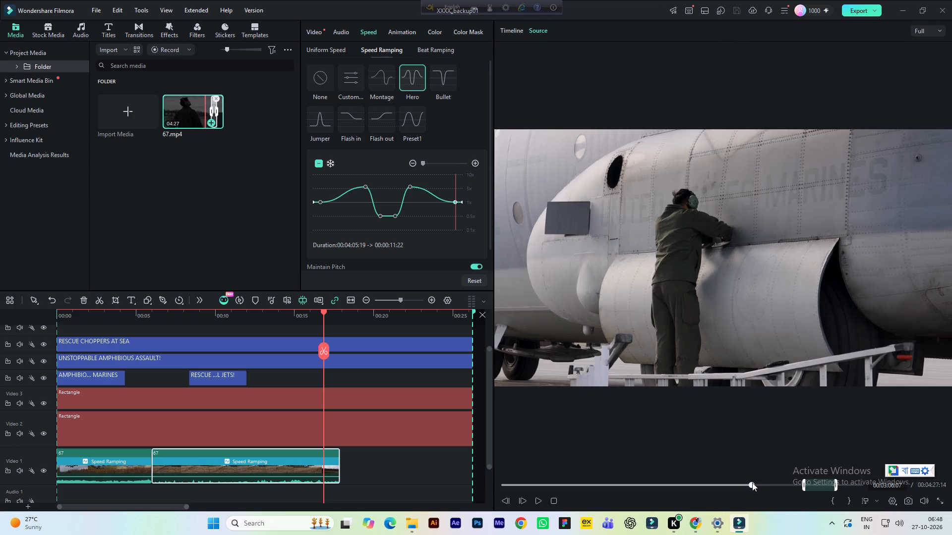
{"action": "left_click", "coordinate": [757, 482]}
{"action": "key", "text": "space"}
{"action": "left_click", "coordinate": [768, 482]}
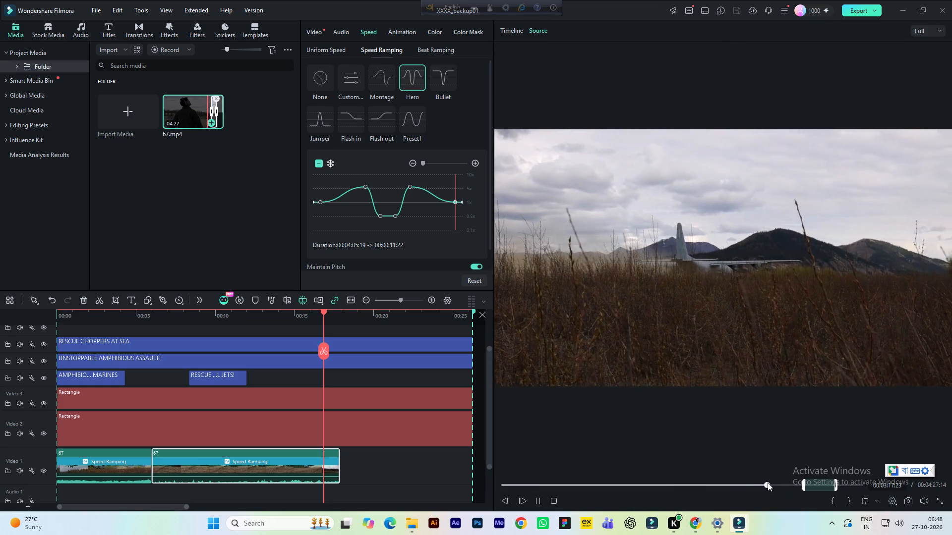
{"action": "left_click", "coordinate": [778, 483]}
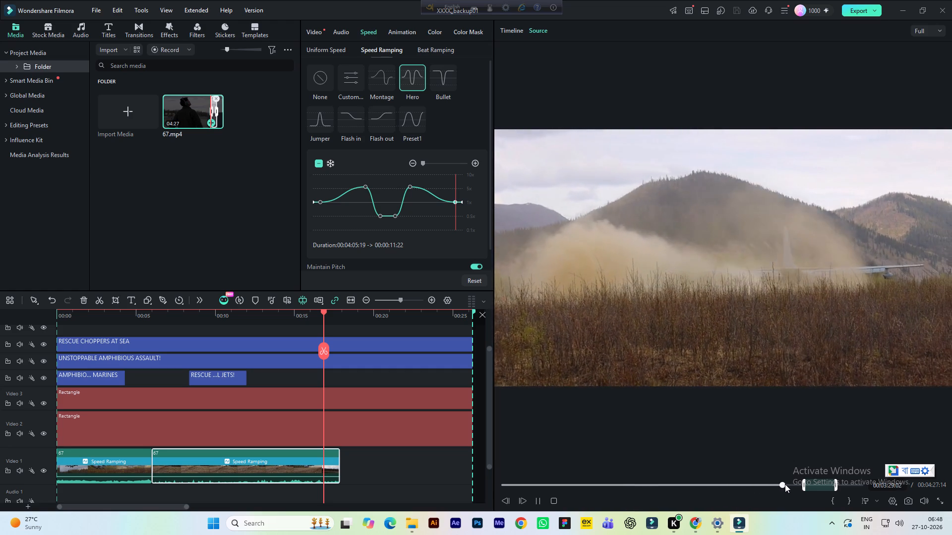
Mark the shot of the aircraft flying against the clouds, with the in point at about 00:03:34 and out point at 00:03:38:27.
{"action": "key", "text": "space"}
{"action": "key", "text": "space"}
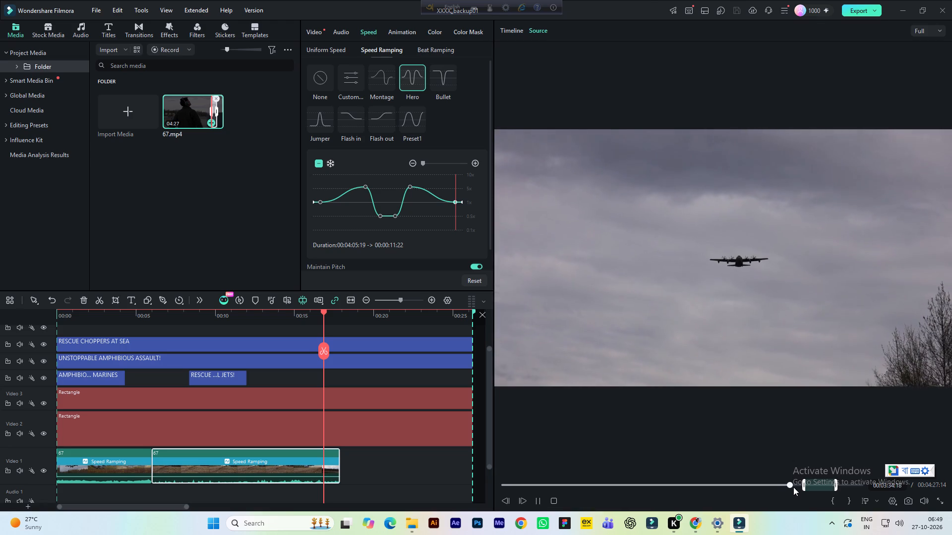
{"action": "key", "text": "space"}
{"action": "left_click", "coordinate": [833, 500]}
{"action": "key", "text": "space"}
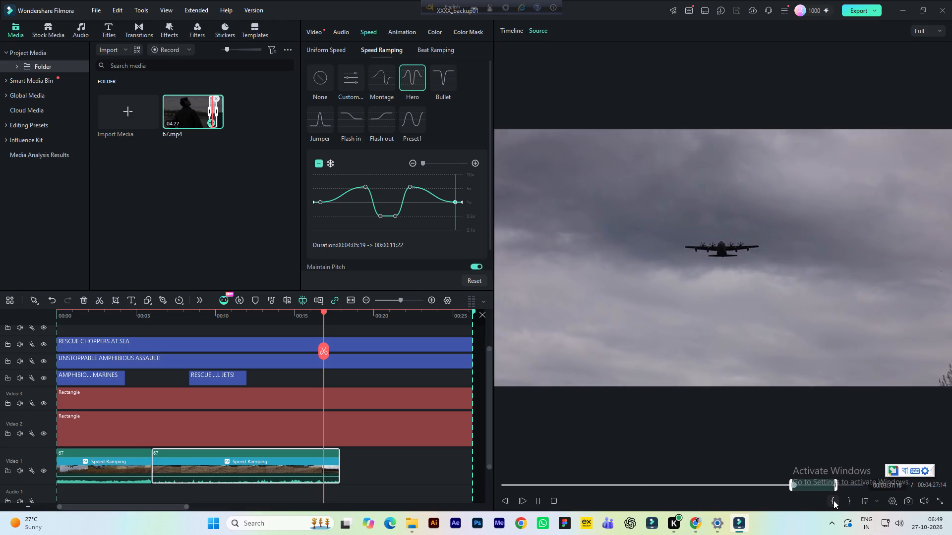
{"action": "key", "text": "space"}
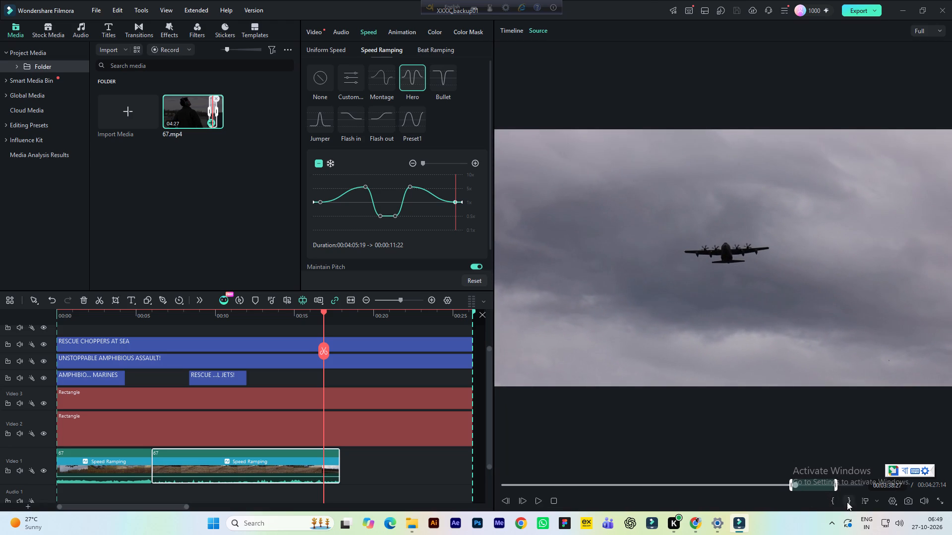
{"action": "left_click", "coordinate": [847, 502]}
Place the marked flying-aircraft clip on Video 1 directly after the takeoff clip, keeping the 1080x1920 25fps project settings.
{"action": "left_click_drag", "start_coordinate": [708, 313], "coordinate": [377, 467]}
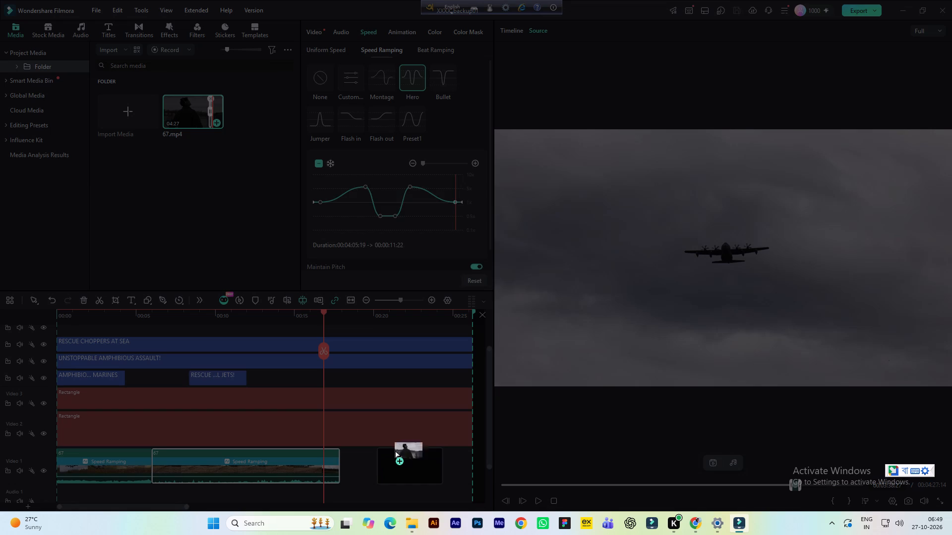
{"action": "left_click", "coordinate": [553, 286]}
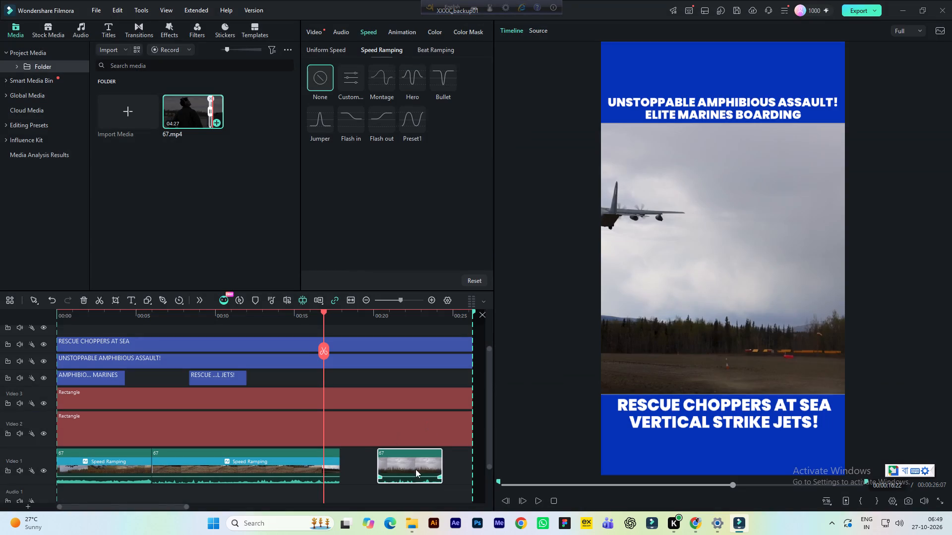
{"action": "left_click_drag", "start_coordinate": [416, 467], "coordinate": [381, 471]}
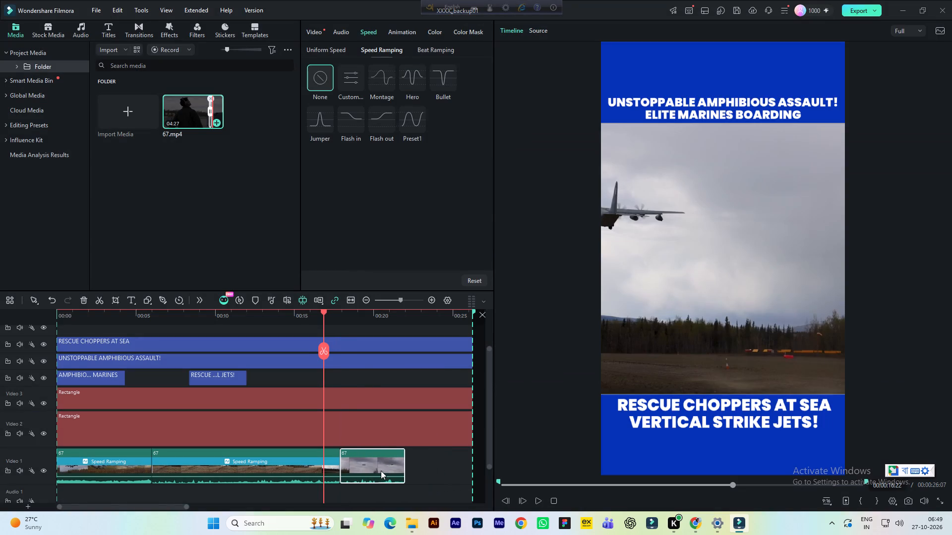
Set the flying-aircraft clip's scale to 199% in width and height, save the project, and preview the join with the takeoff clip.
{"action": "left_click", "coordinate": [357, 317]}
{"action": "left_click", "coordinate": [380, 468]}
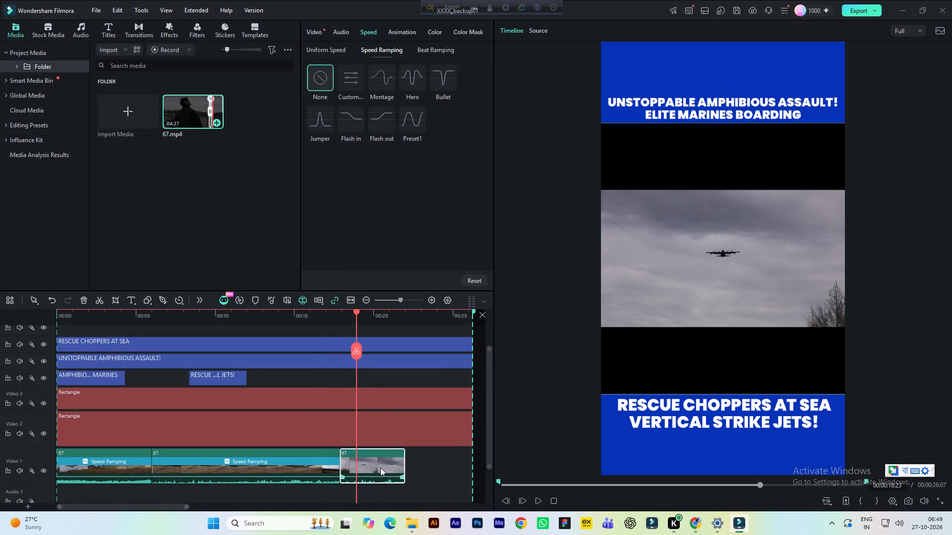
{"action": "left_click", "coordinate": [312, 32]}
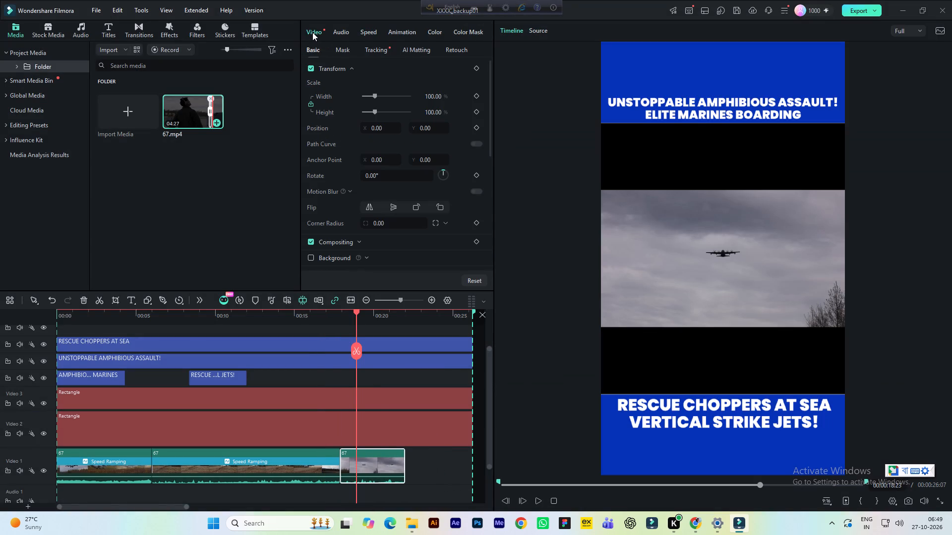
{"action": "left_click", "coordinate": [426, 94]}
{"action": "type", "text": "199"}
{"action": "key", "text": "Return"}
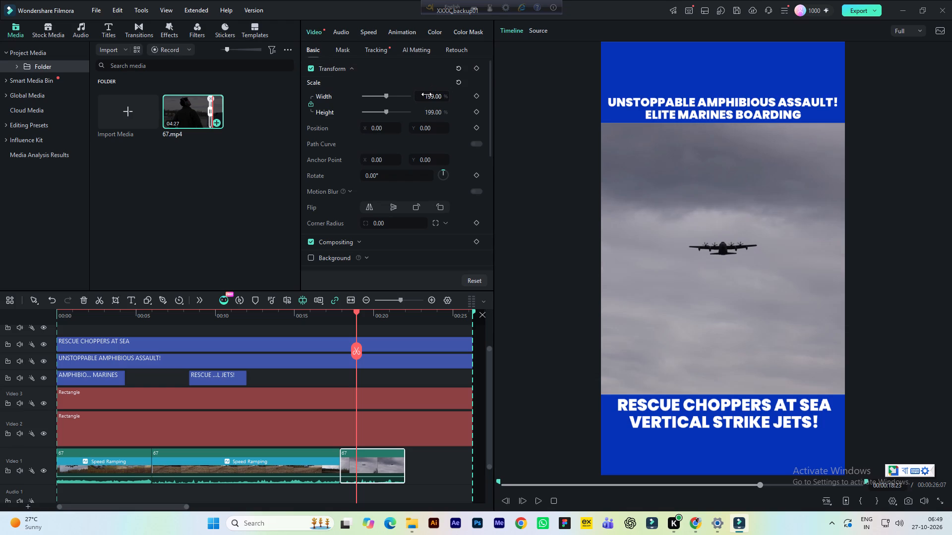
{"action": "key", "text": "ctrl+s"}
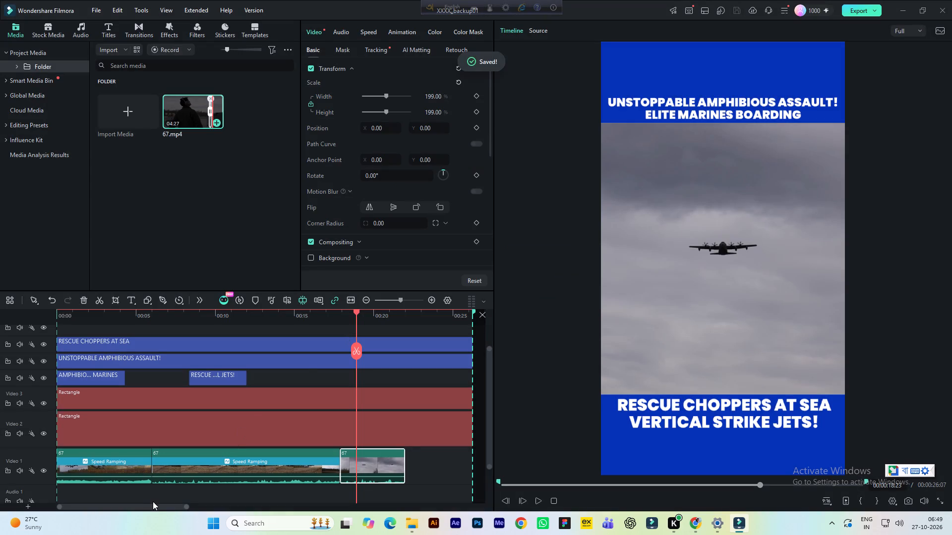
{"action": "left_click_drag", "start_coordinate": [153, 510], "coordinate": [169, 510]}
{"action": "left_click_drag", "start_coordinate": [158, 506], "coordinate": [182, 503]}
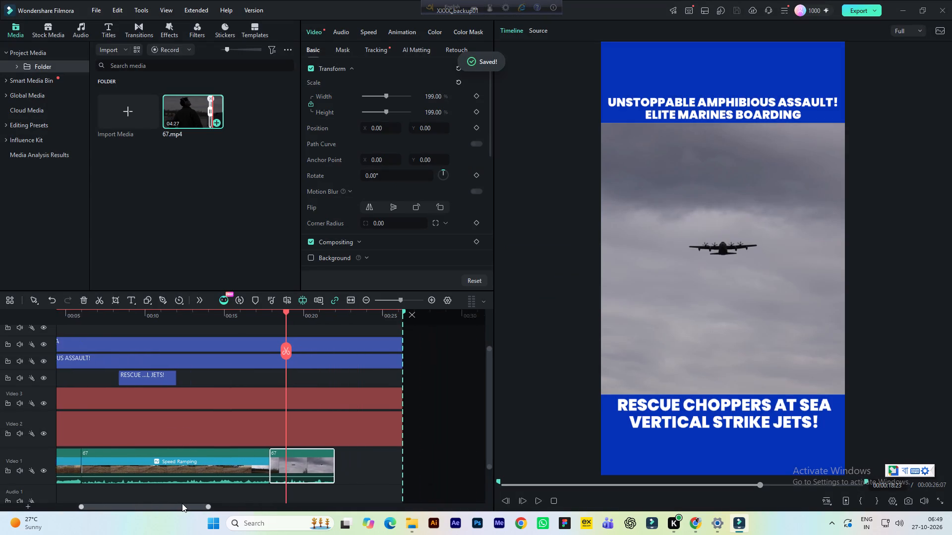
{"action": "left_click_drag", "start_coordinate": [182, 503], "coordinate": [186, 502]}
{"action": "left_click", "coordinate": [219, 323]}
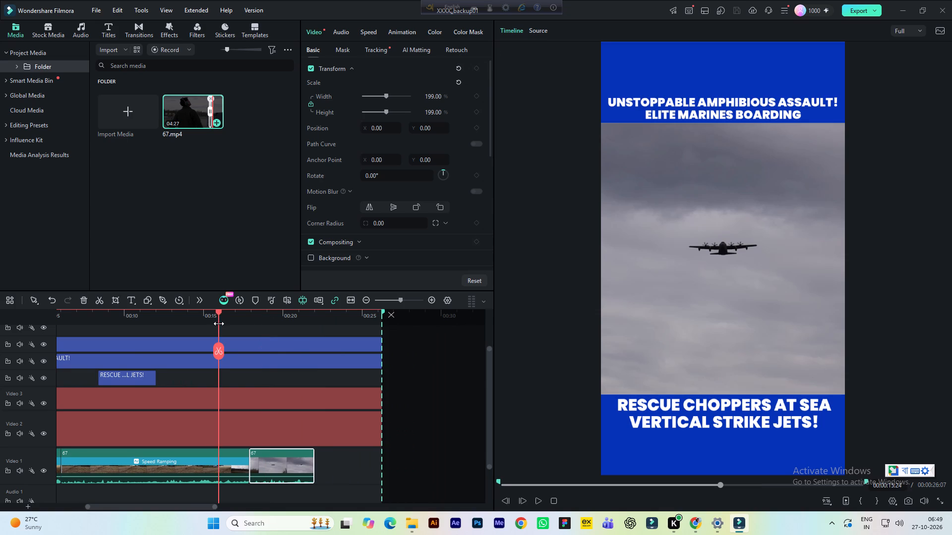
{"action": "key", "text": "space"}
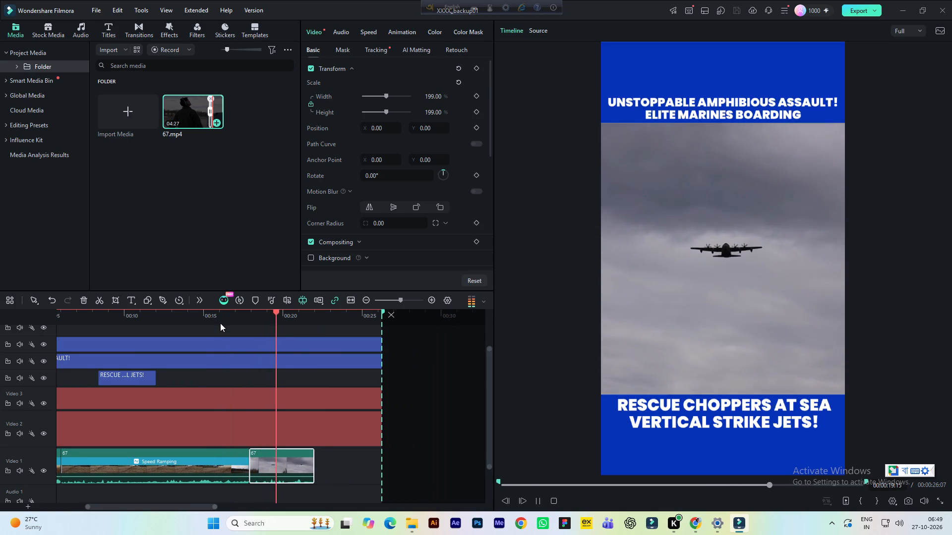
{"action": "key", "text": "space"}
Review the remaining source footage and mark the ground shot of aircraft 065, with in point 00:04:15:16 and out point 00:04:20:27.
{"action": "left_click", "coordinate": [536, 27]}
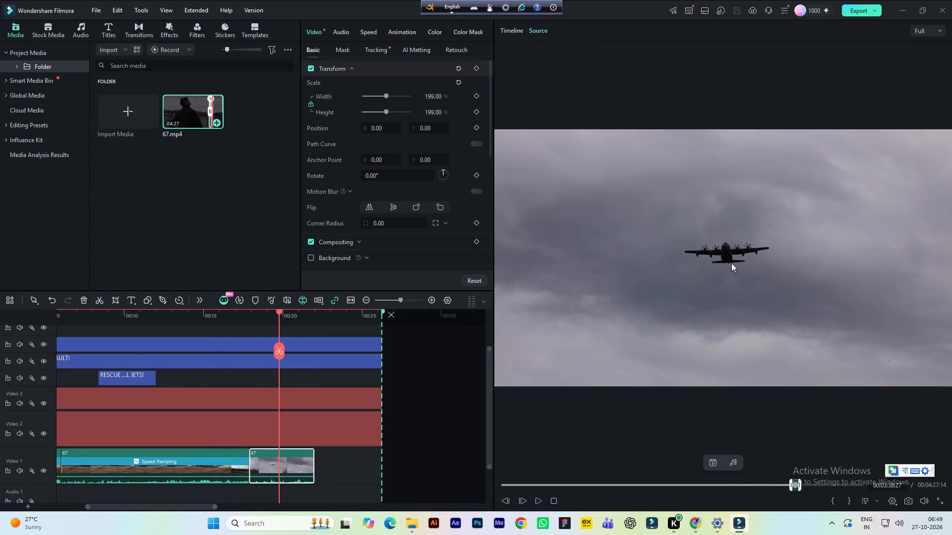
{"action": "key", "text": "space"}
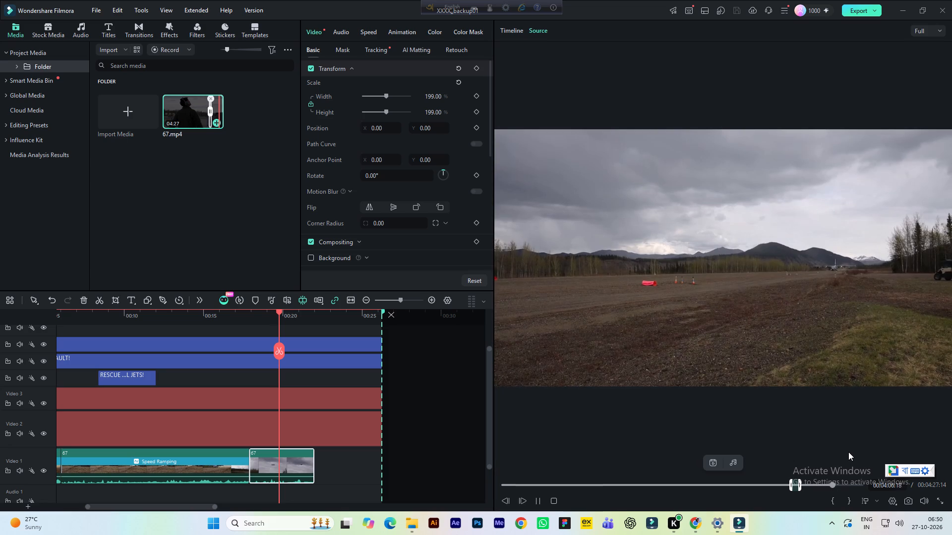
{"action": "left_click", "coordinate": [837, 485]}
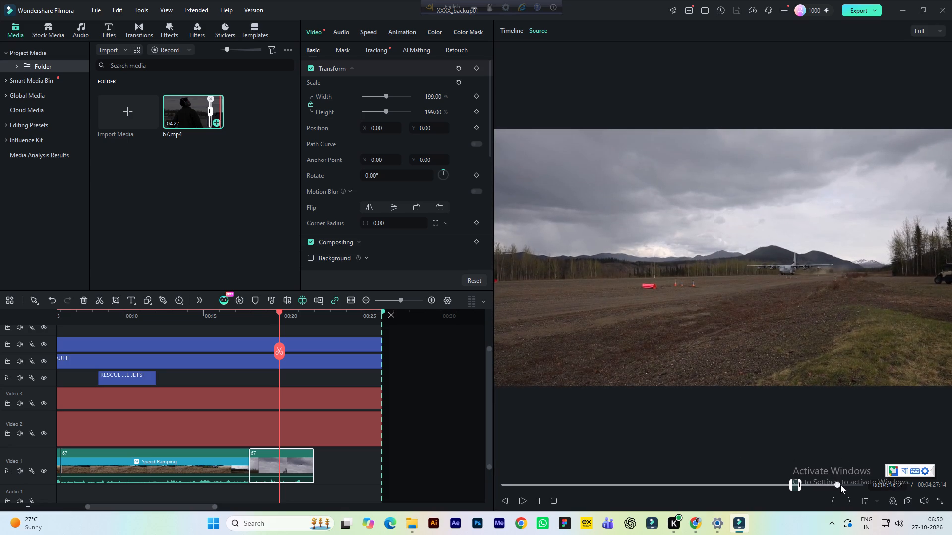
{"action": "left_click", "coordinate": [840, 485]}
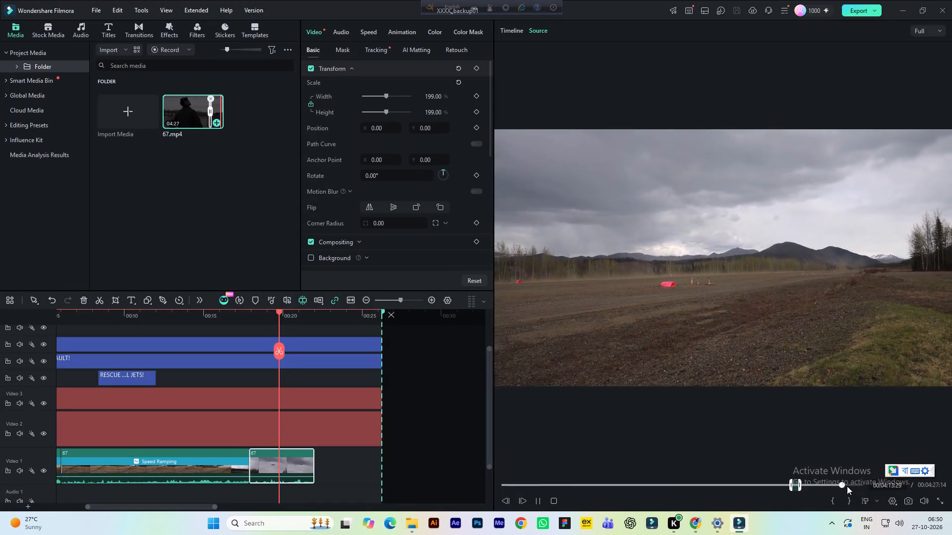
{"action": "key", "text": "space"}
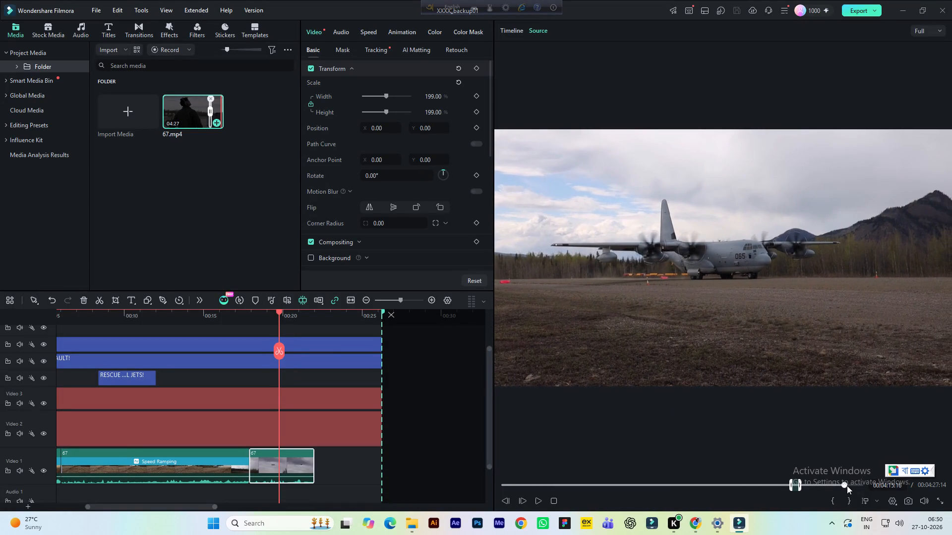
{"action": "left_click", "coordinate": [835, 502]}
{"action": "key", "text": "space"}
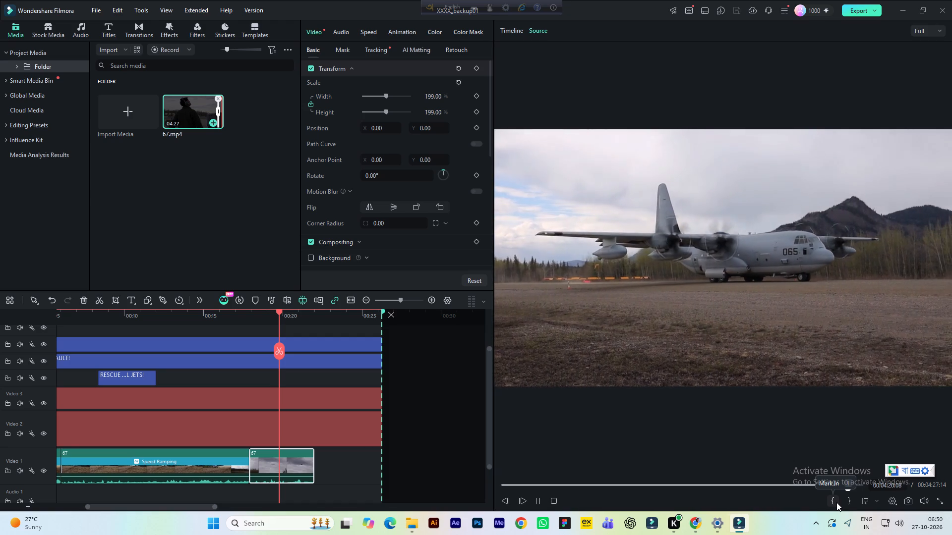
{"action": "key", "text": "space"}
{"action": "left_click", "coordinate": [848, 503]}
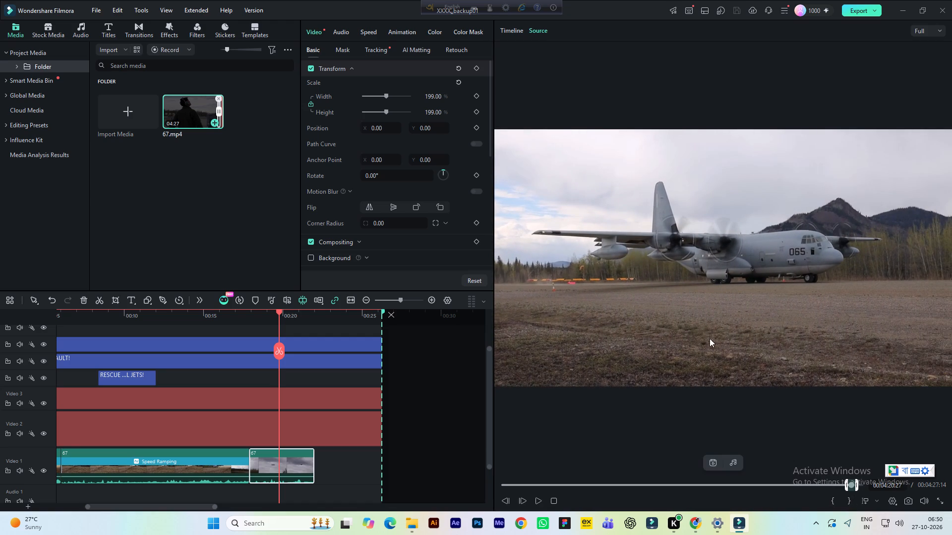
Place the marked ground shot on Video 1 directly after the flying-aircraft clip, keeping the 1080x1920 25fps project settings.
{"action": "left_click_drag", "start_coordinate": [709, 333], "coordinate": [335, 466]}
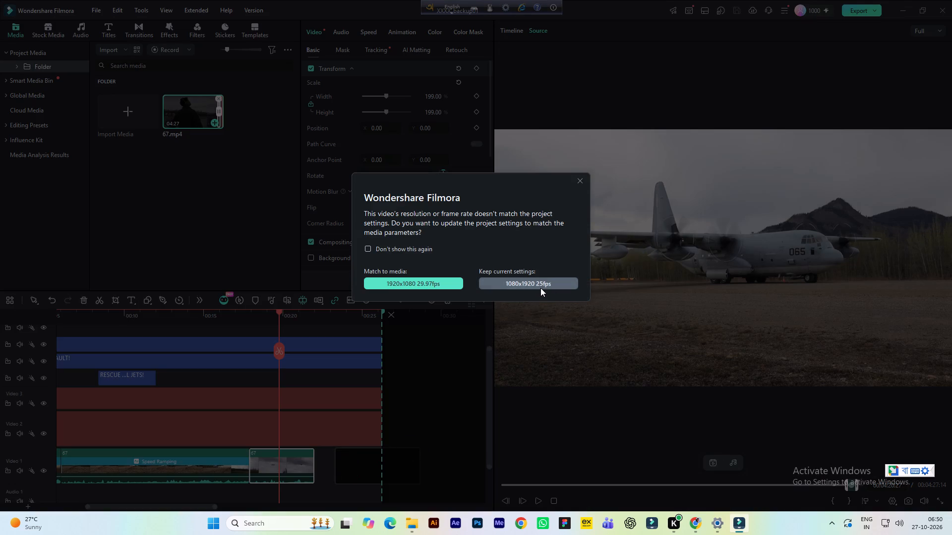
{"action": "left_click", "coordinate": [544, 283]}
{"action": "left_click_drag", "start_coordinate": [355, 467], "coordinate": [339, 465]}
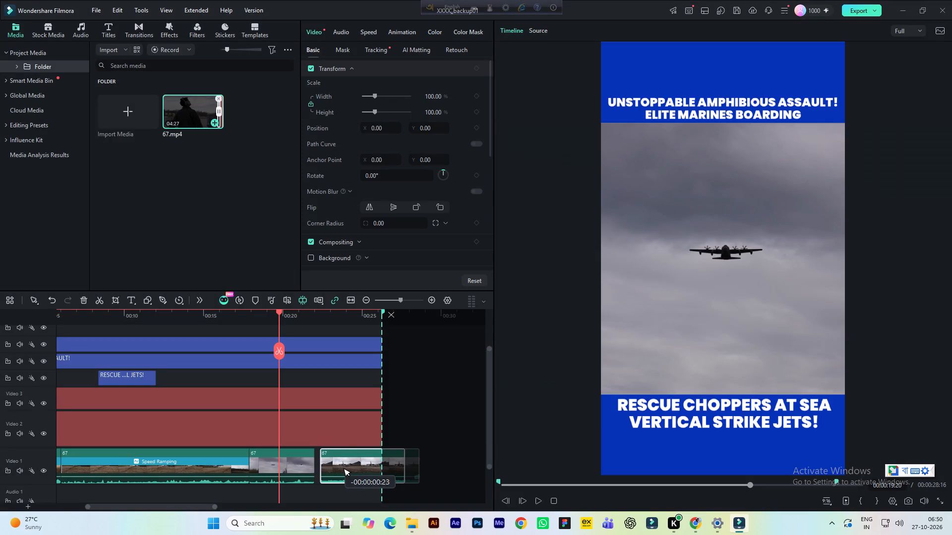
{"action": "left_click_drag", "start_coordinate": [339, 465], "coordinate": [337, 464]}
Trim the end of the last Video 1 clip so it finishes level with the title and rectangle layers.
{"action": "left_click", "coordinate": [366, 469]}
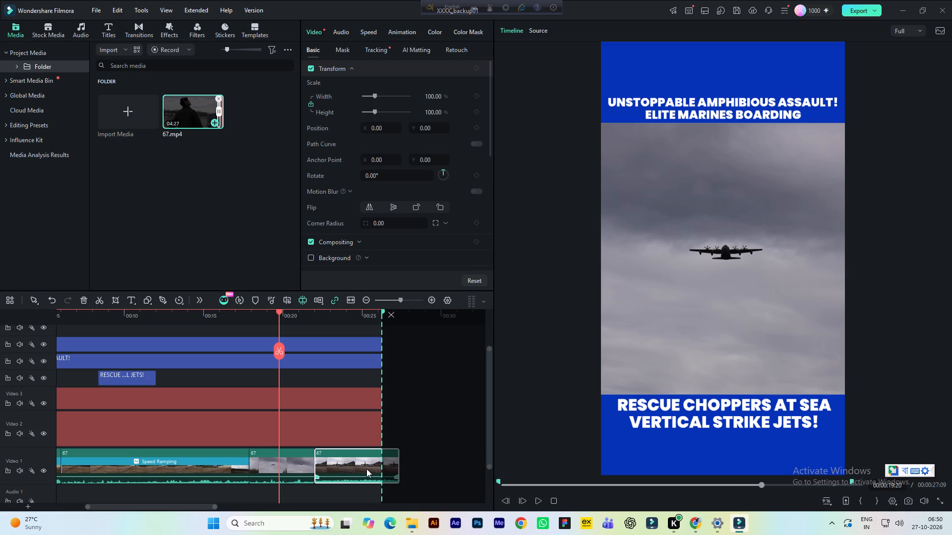
{"action": "left_click_drag", "start_coordinate": [397, 462], "coordinate": [388, 462]}
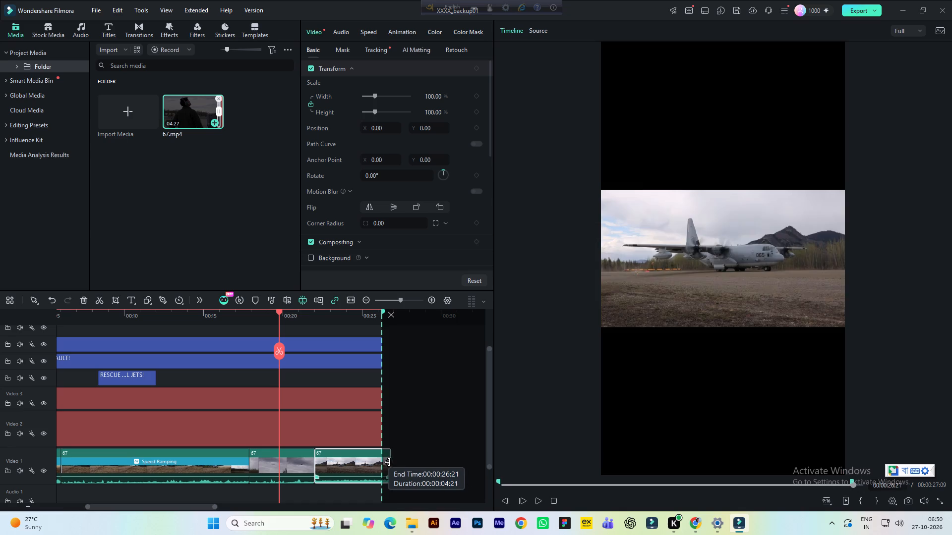
{"action": "left_click_drag", "start_coordinate": [388, 462], "coordinate": [380, 462]}
Set the last Video 1 clip, the ground shot of aircraft 065, to 199% scale in width and height, and save the project.
{"action": "left_click", "coordinate": [334, 318]}
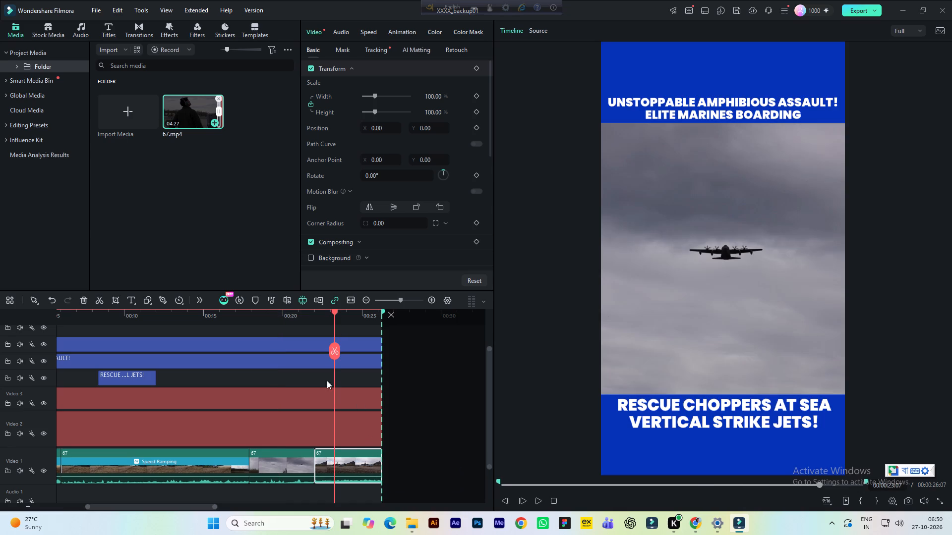
{"action": "left_click", "coordinate": [350, 457]}
{"action": "left_click", "coordinate": [425, 99]}
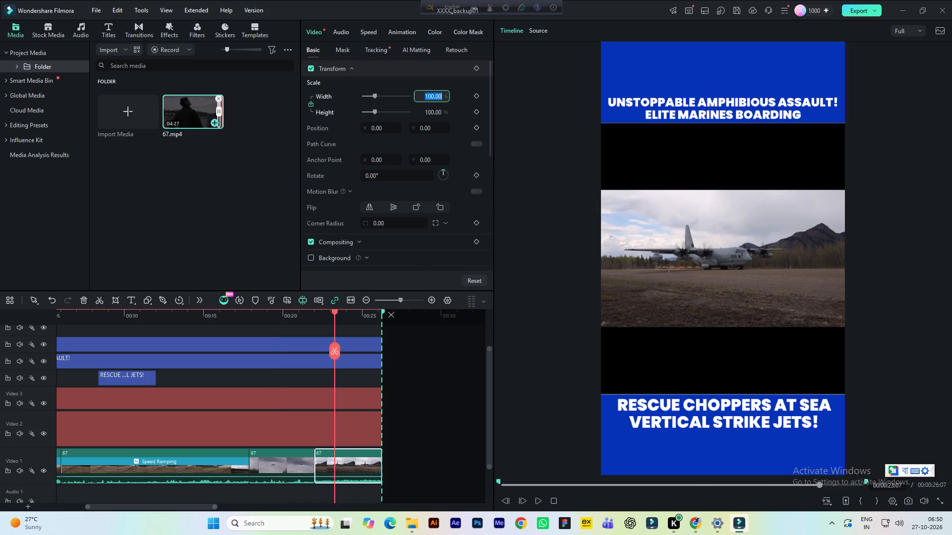
{"action": "type", "text": "199"}
{"action": "key", "text": "Return"}
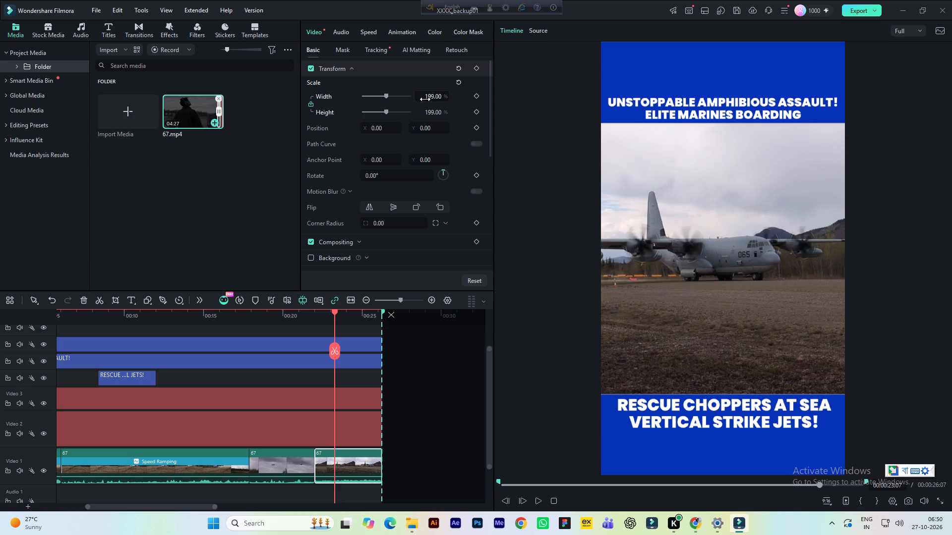
{"action": "key", "text": "ctrl+s"}
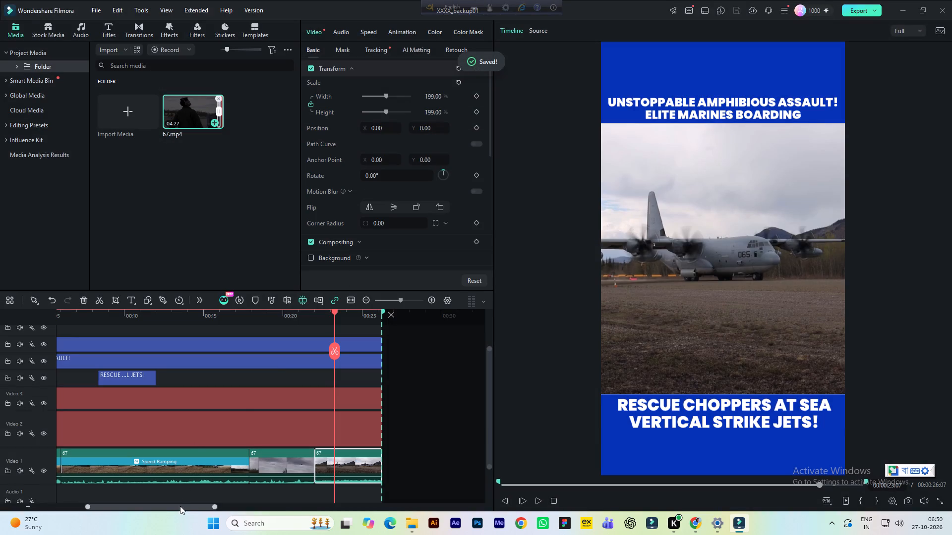
Play back the assembled timeline to check the clip sequence, joins and speed-ramped sections, saving the project along the way.
{"action": "left_click_drag", "start_coordinate": [186, 509], "coordinate": [149, 515]}
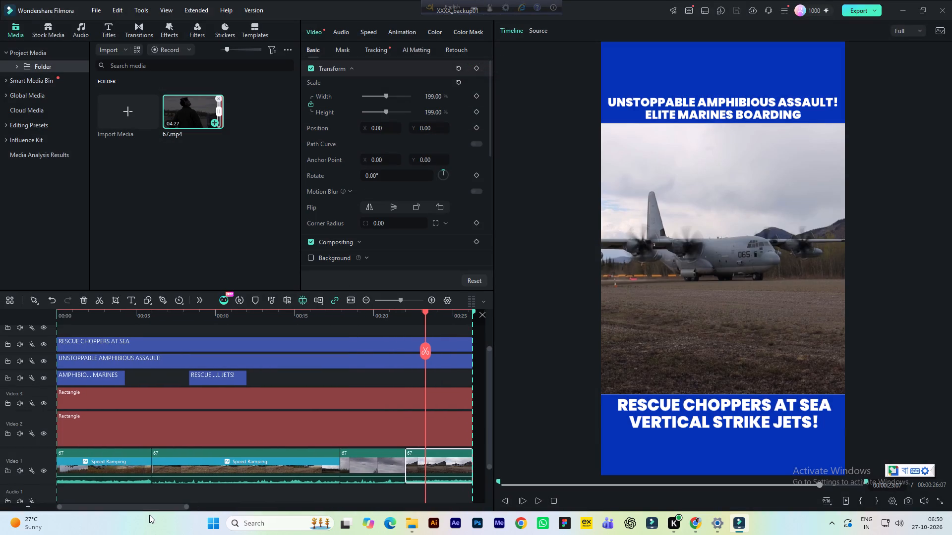
{"action": "left_click", "coordinate": [127, 456]}
{"action": "left_click", "coordinate": [164, 464]}
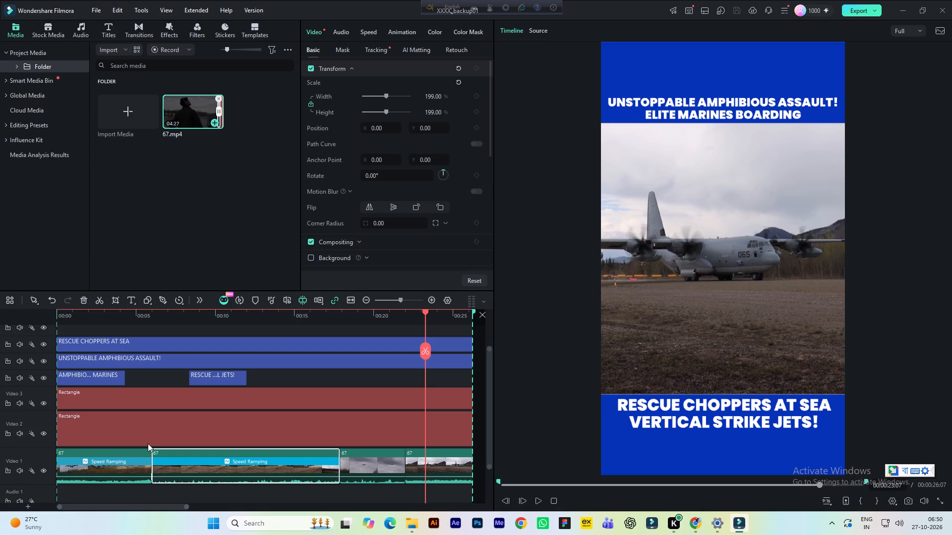
{"action": "key", "text": "space"}
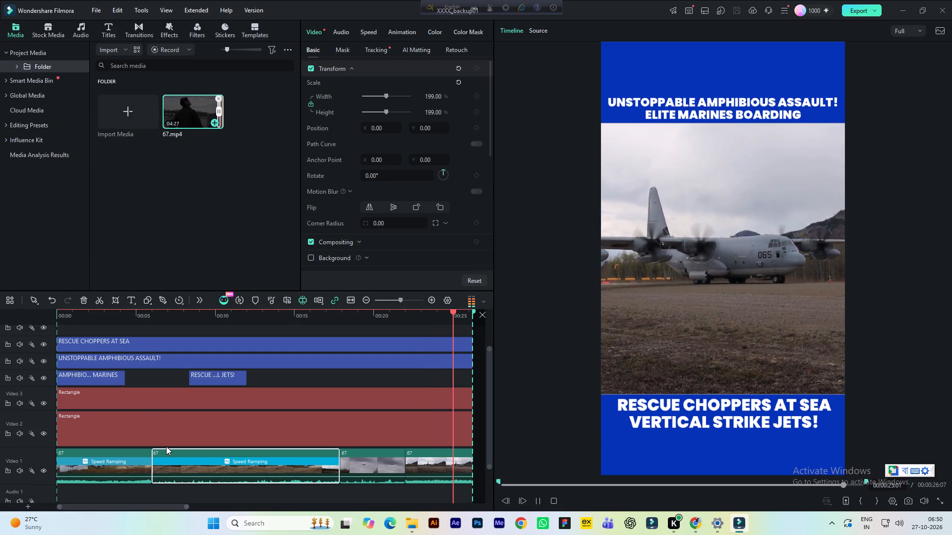
{"action": "key", "text": "space"}
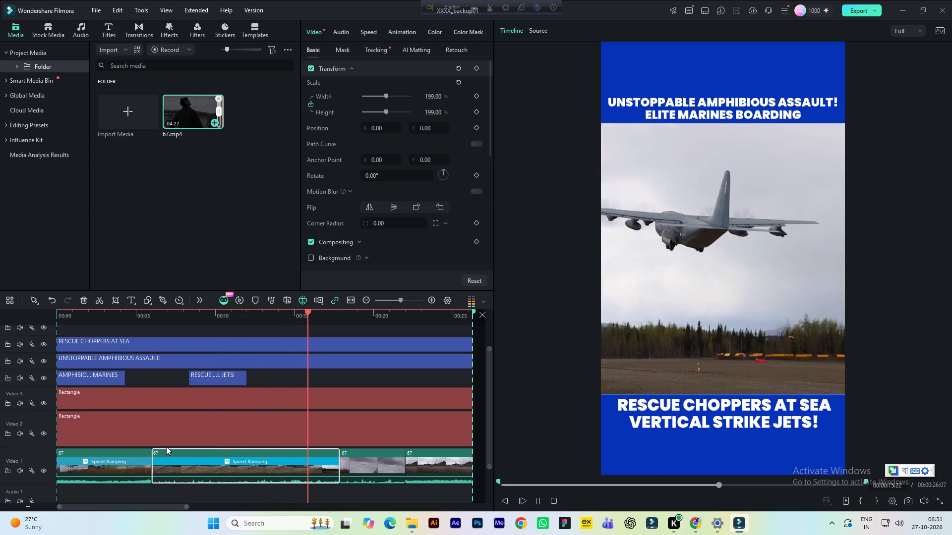
{"action": "key", "text": "space"}
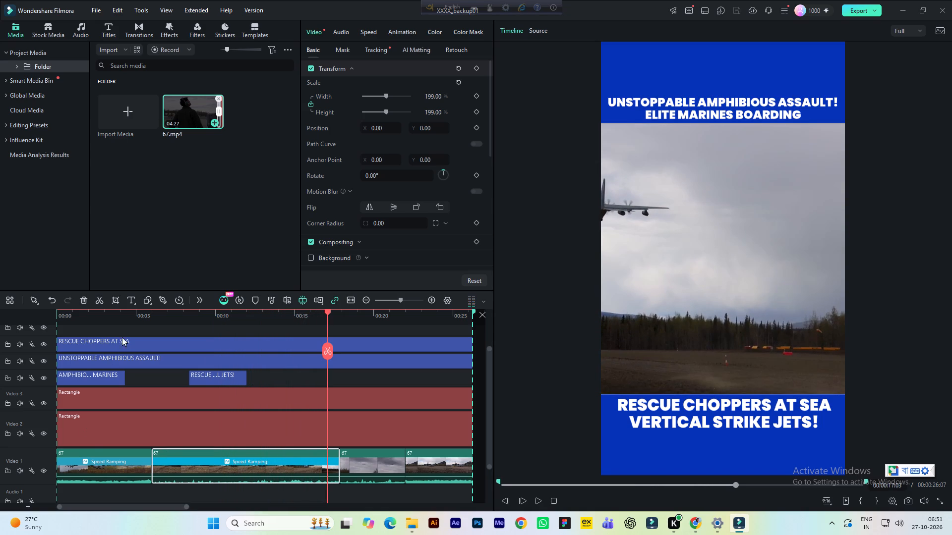
{"action": "key", "text": "ctrl+s"}
{"action": "left_click", "coordinate": [145, 318]}
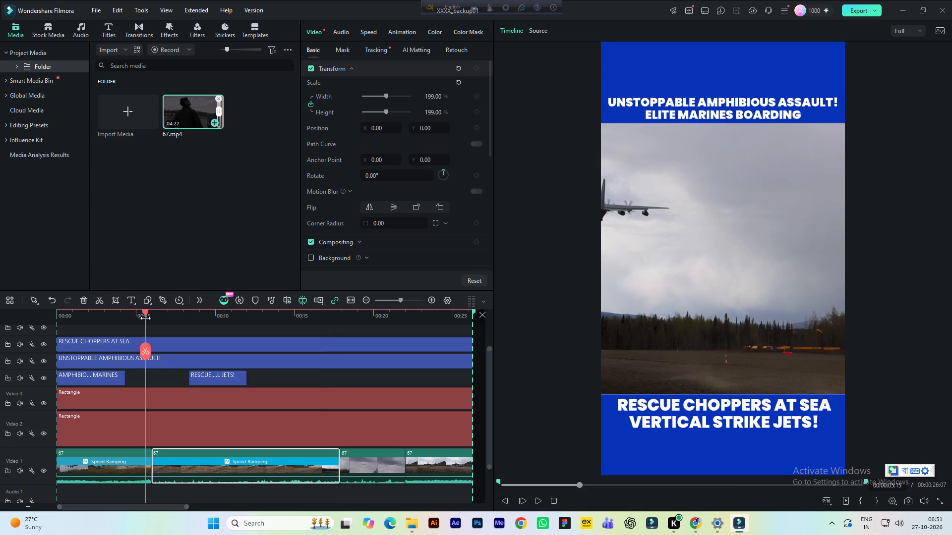
{"action": "key", "text": "space"}
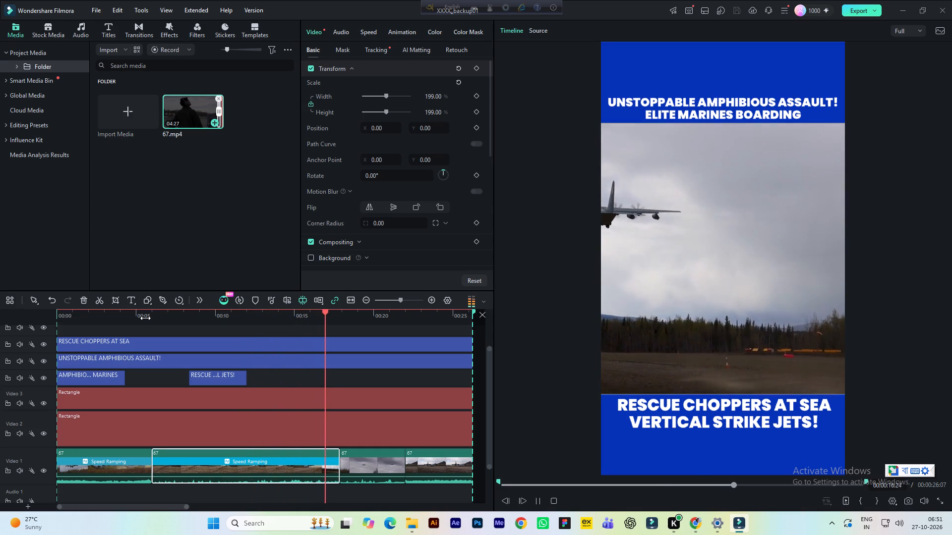
{"action": "key", "text": "space"}
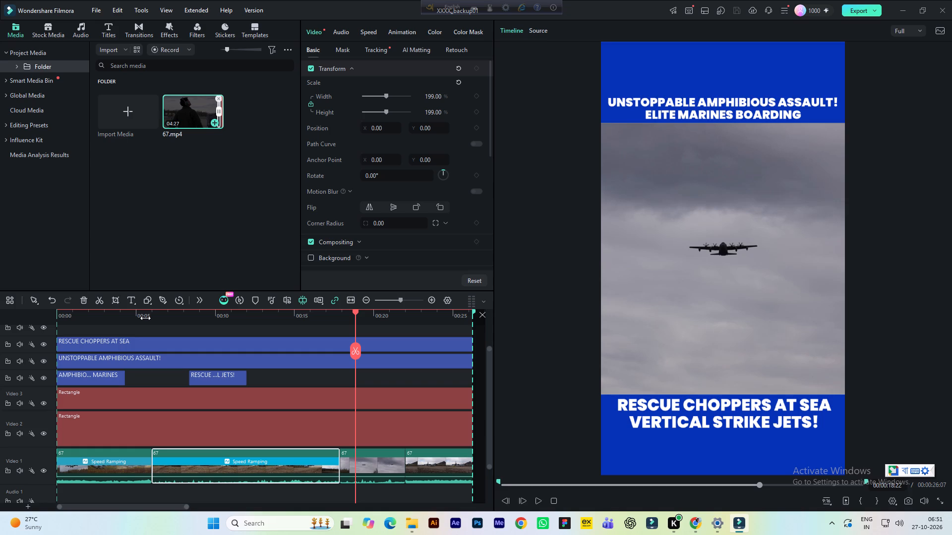
Move the RESCUE JETS title to start at about 12.5 s and the AMPHIBIOUS MARINES title at about 3 s, and save the project.
{"action": "left_click", "coordinate": [223, 378]}
{"action": "left_click_drag", "start_coordinate": [207, 379], "coordinate": [267, 378]}
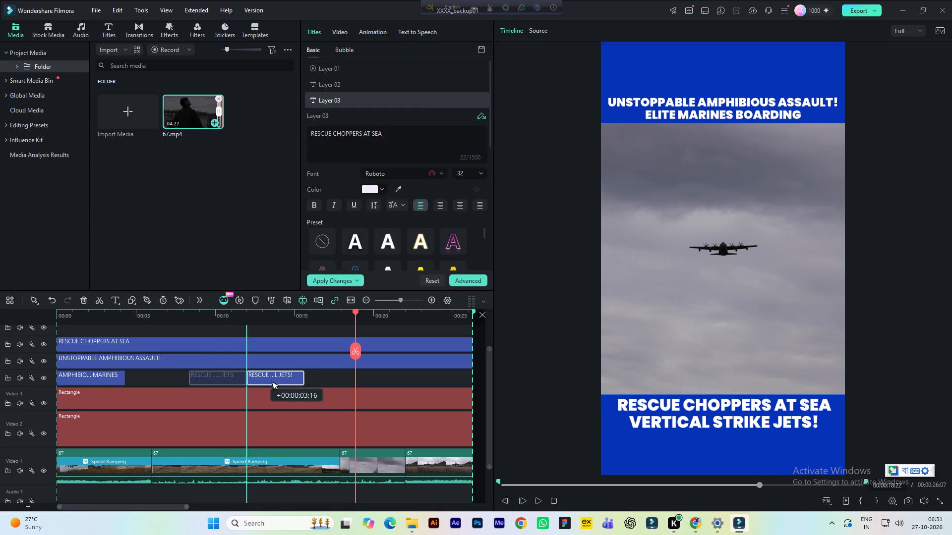
{"action": "left_click_drag", "start_coordinate": [267, 378], "coordinate": [274, 378]}
{"action": "left_click_drag", "start_coordinate": [90, 375], "coordinate": [140, 374]}
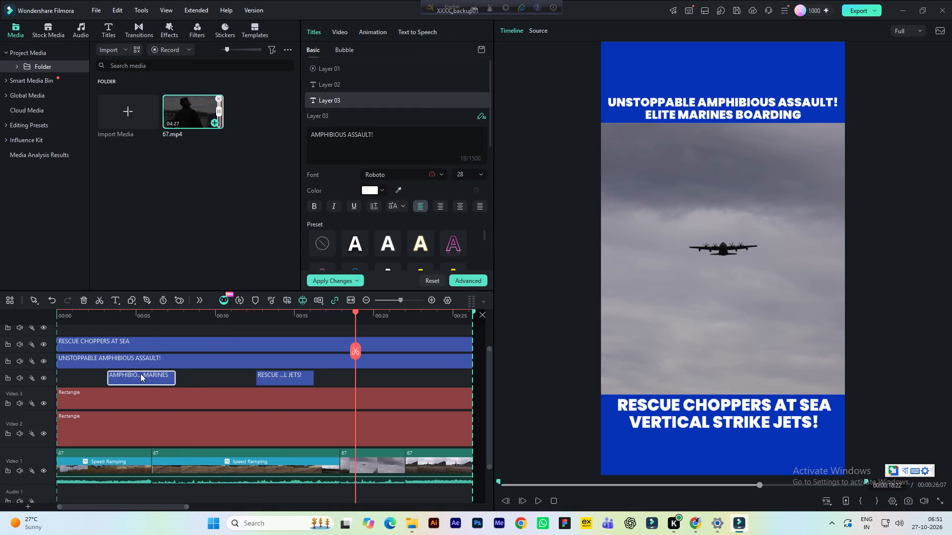
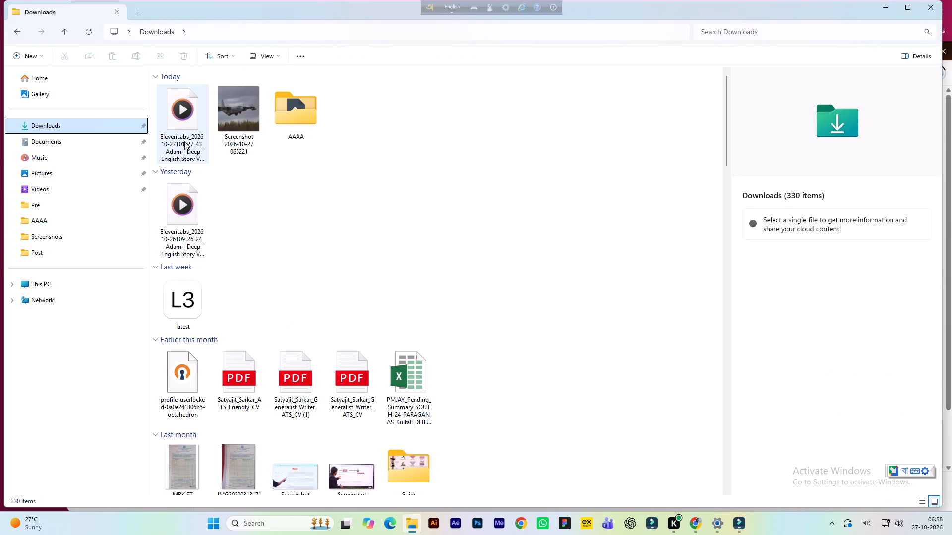
Delete yesterday's ElevenLabs voiceover file from the Downloads folder.
{"action": "left_click", "coordinate": [194, 220]}
{"action": "key", "text": "Delete"}
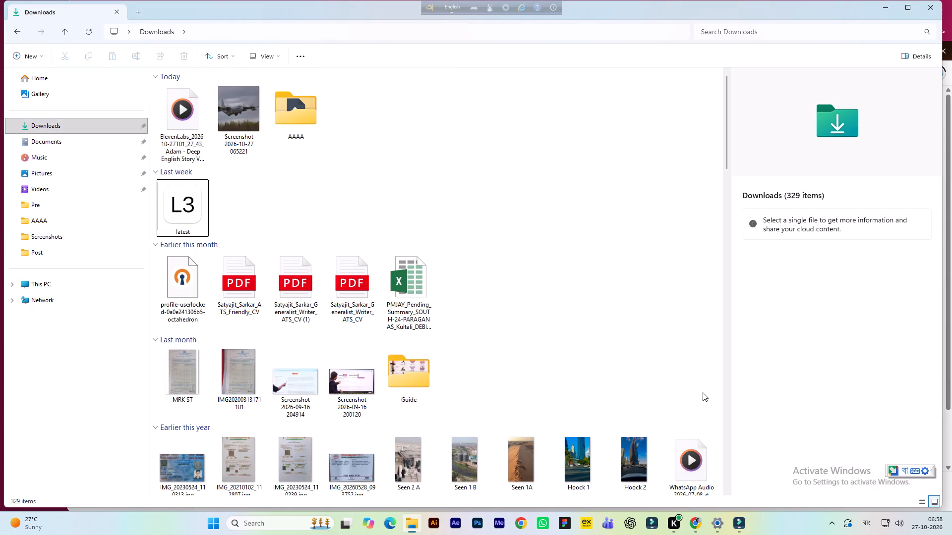
Switch to Filmora, import today's ElevenLabs voiceover from the Downloads folder into the project media, and save the project.
{"action": "left_click", "coordinate": [745, 527]}
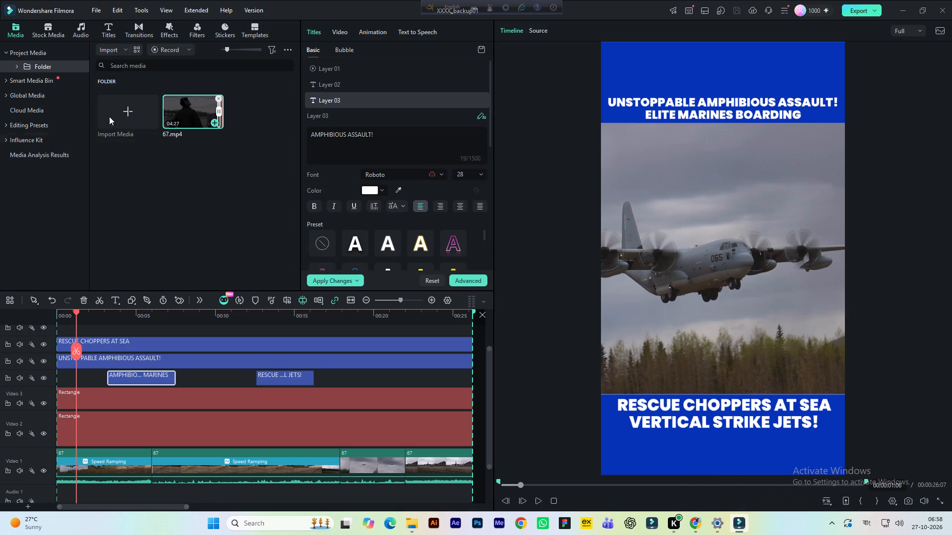
{"action": "left_click", "coordinate": [118, 111]}
{"action": "left_click", "coordinate": [75, 117]}
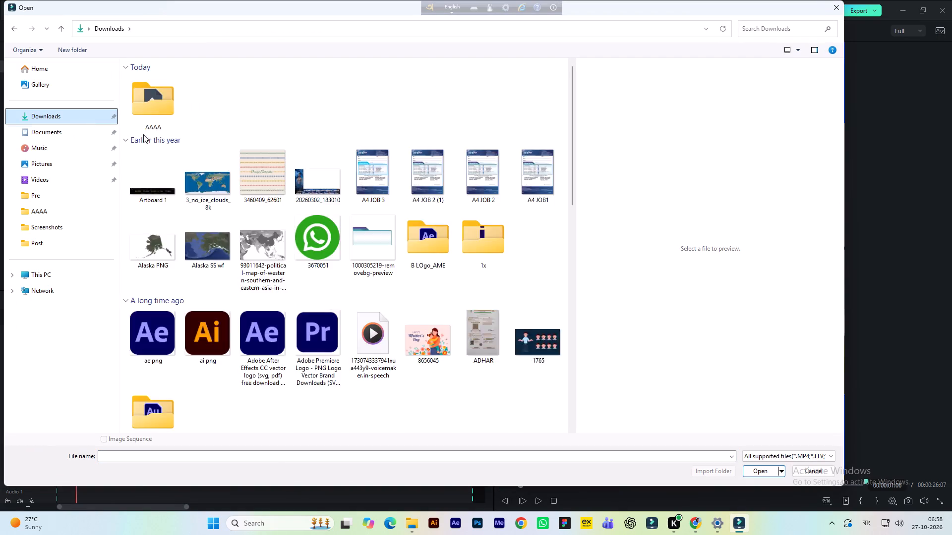
{"action": "left_click", "coordinate": [155, 116]}
{"action": "key", "text": "Return"}
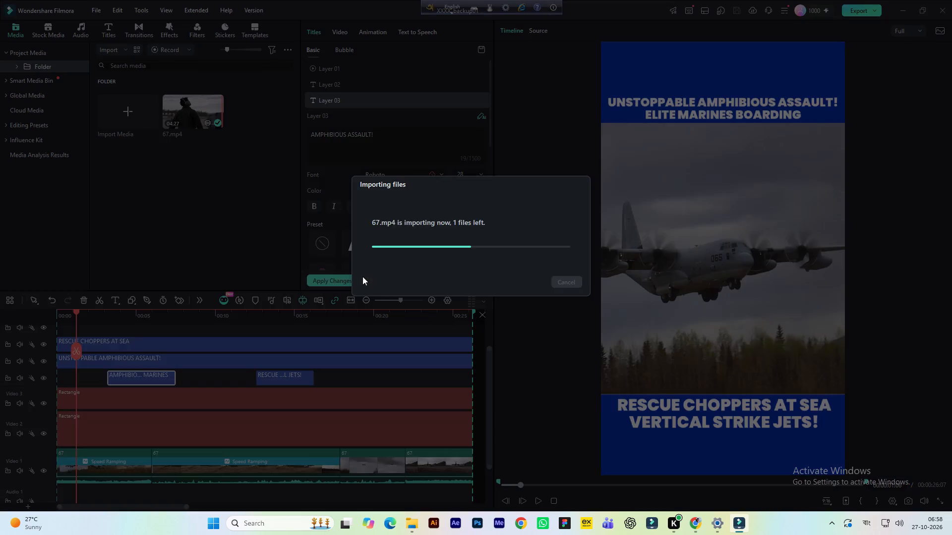
{"action": "key", "text": "ctrl+s"}
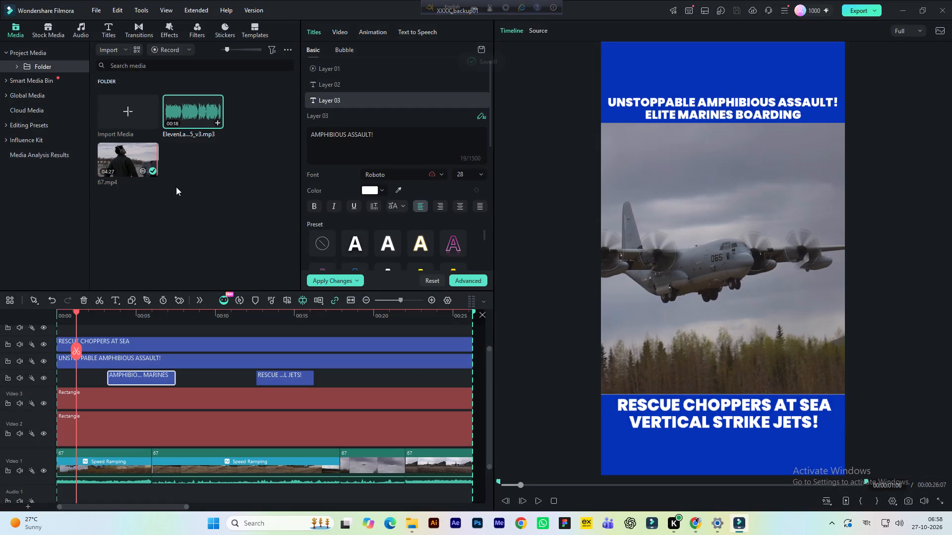
Place the imported ElevenLabs voiceover on the Audio 1 track, starting at about 4 seconds.
{"action": "scroll", "coordinate": [173, 276], "scroll_direction": "down", "scroll_amount": 1}
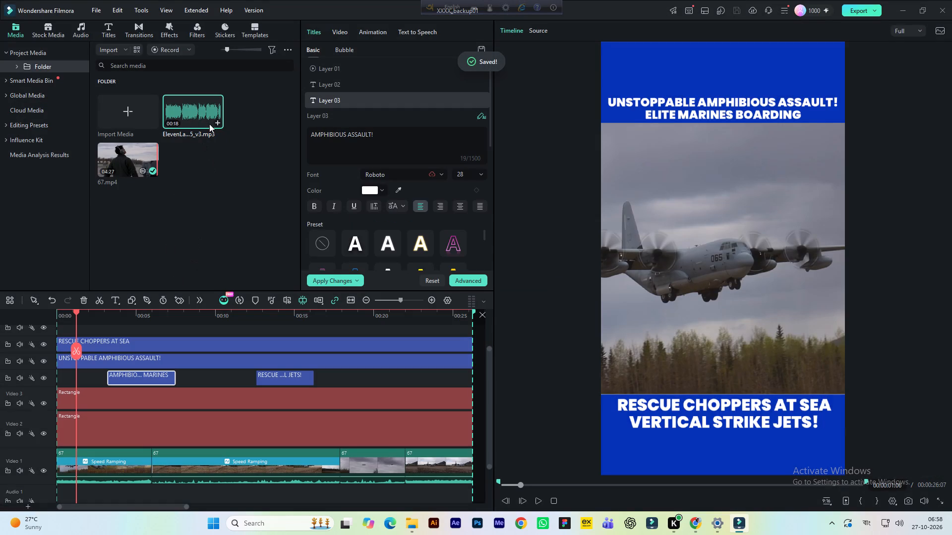
{"action": "left_click", "coordinate": [217, 123]}
{"action": "scroll", "coordinate": [206, 304], "scroll_direction": "down", "scroll_amount": 2}
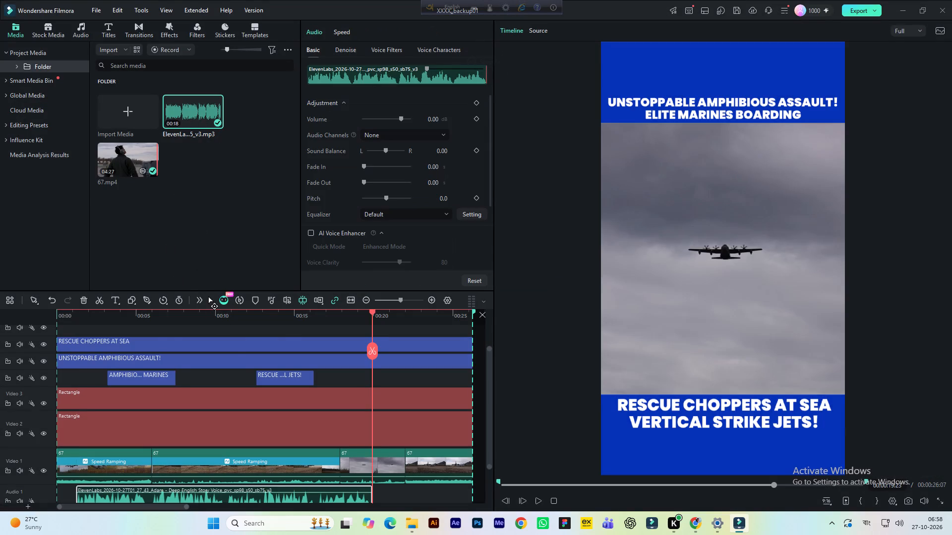
{"action": "scroll", "coordinate": [366, 421], "scroll_direction": "down", "scroll_amount": 3}
{"action": "left_click_drag", "start_coordinate": [261, 448], "coordinate": [300, 448]}
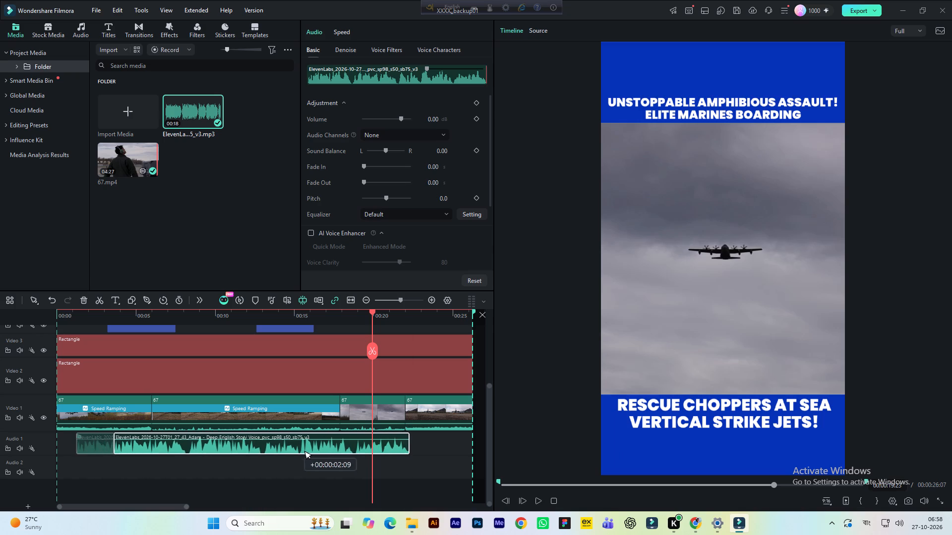
{"action": "left_click_drag", "start_coordinate": [300, 448], "coordinate": [300, 448]}
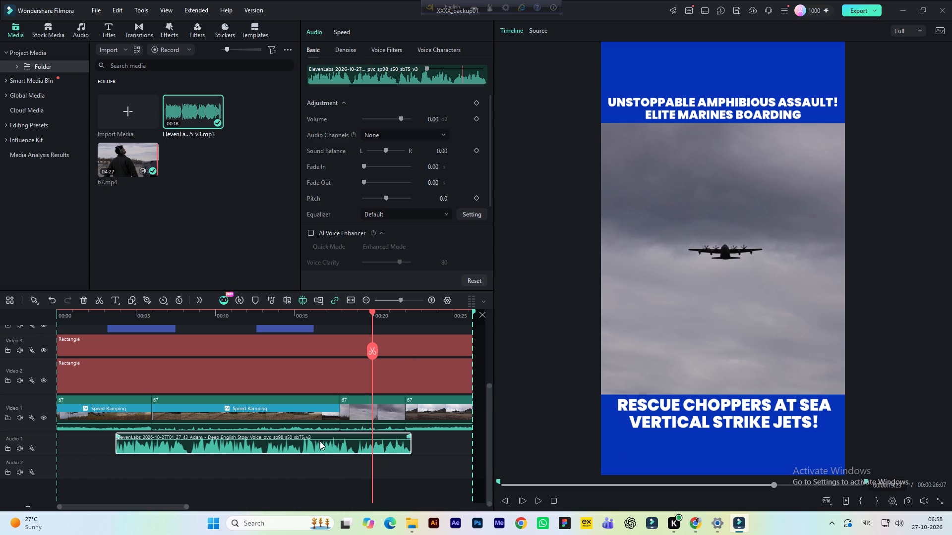
Raise the voiceover clip's volume to 20 dB and save the project.
{"action": "left_click_drag", "start_coordinate": [321, 439], "coordinate": [323, 426]}
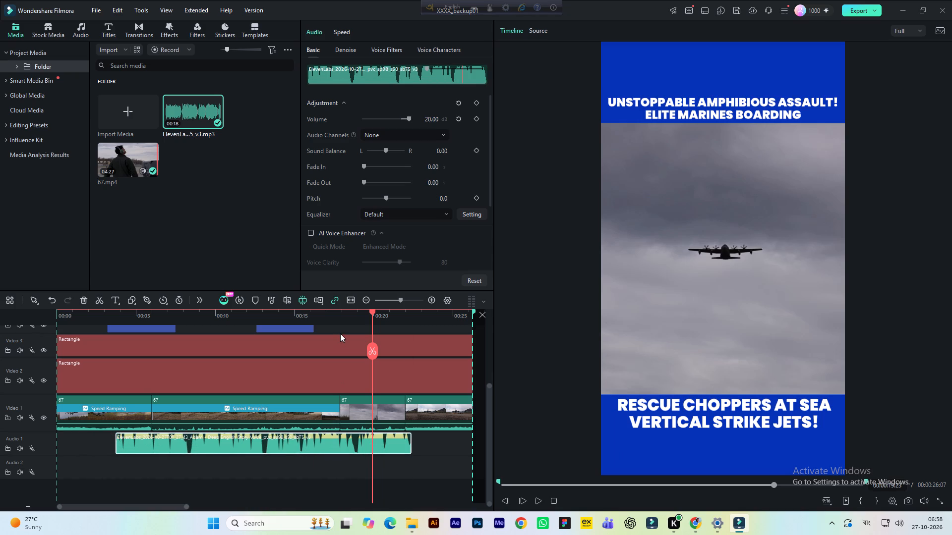
{"action": "key", "text": "ctrl+s"}
Open the uniform speed settings of the voiceover clip on Audio 1.
{"action": "left_click", "coordinate": [340, 27]}
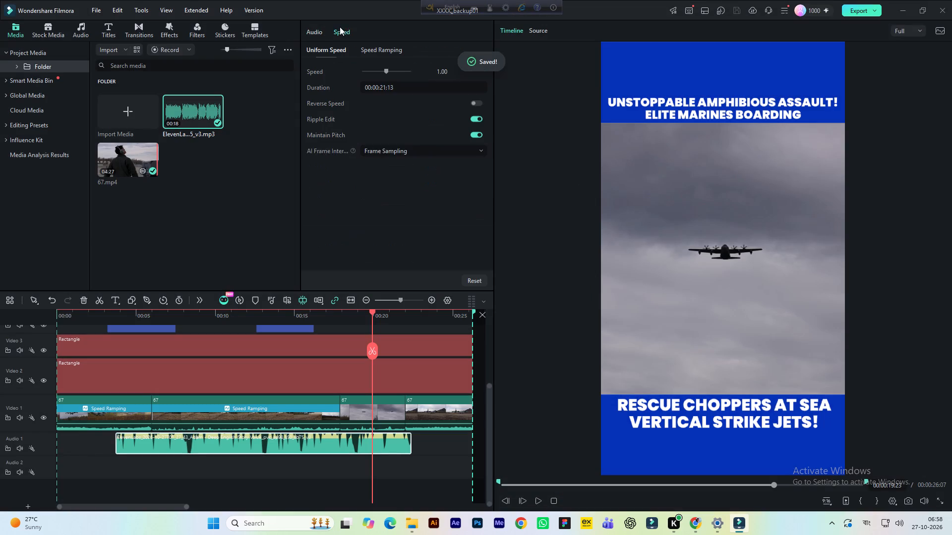
Switch the input language to English (India) and set the Audio 1 voiceover clip's uniform speed to 0.90.
{"action": "left_click", "coordinate": [438, 73]}
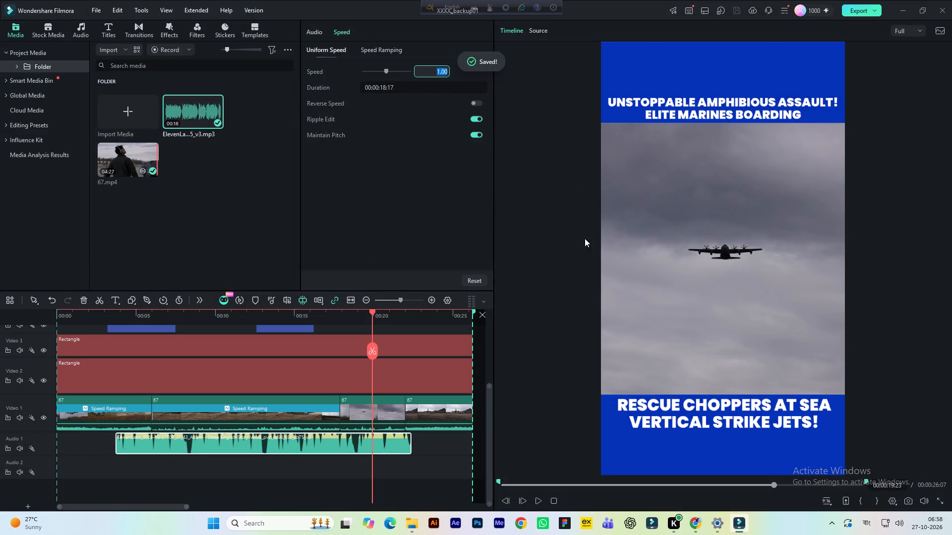
{"action": "left_click", "coordinate": [865, 520]}
{"action": "left_click", "coordinate": [829, 440]}
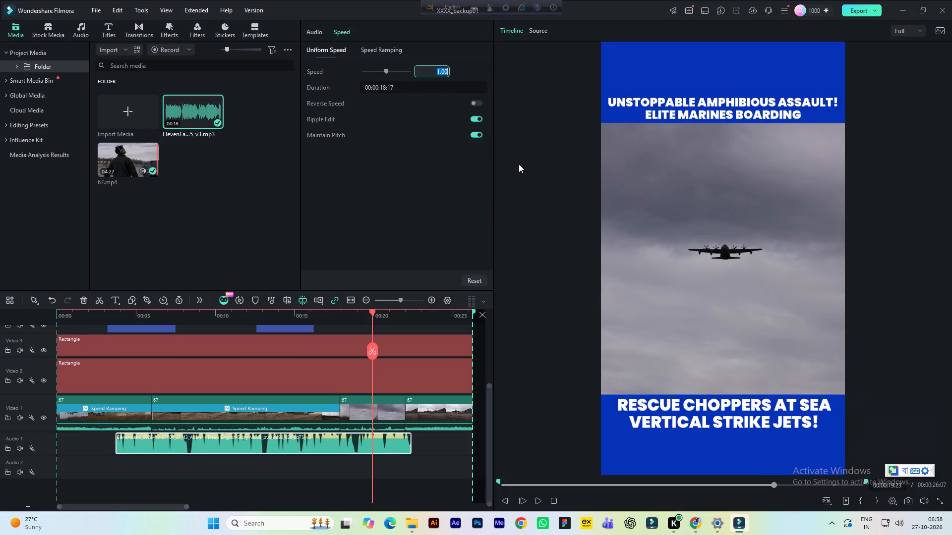
{"action": "type", "text": "0.90"}
{"action": "key", "text": "Return"}
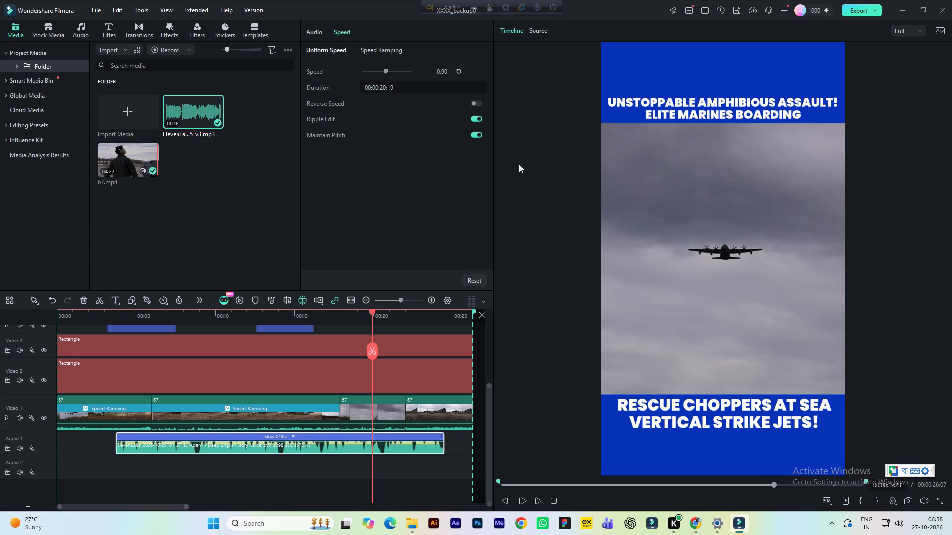
Play the timeline from about 3 seconds to about 18 seconds to check the slowed voiceover against the footage.
{"action": "left_click", "coordinate": [110, 316]}
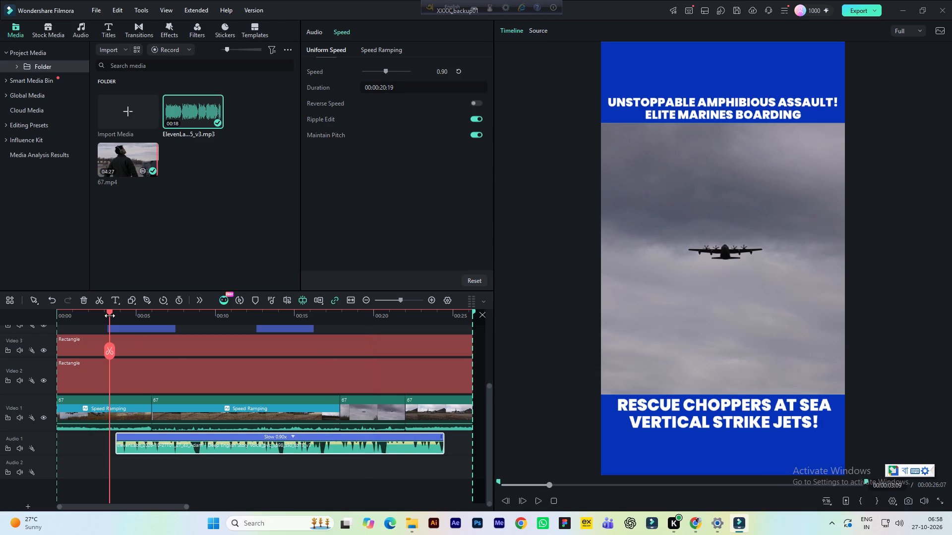
{"action": "key", "text": "space"}
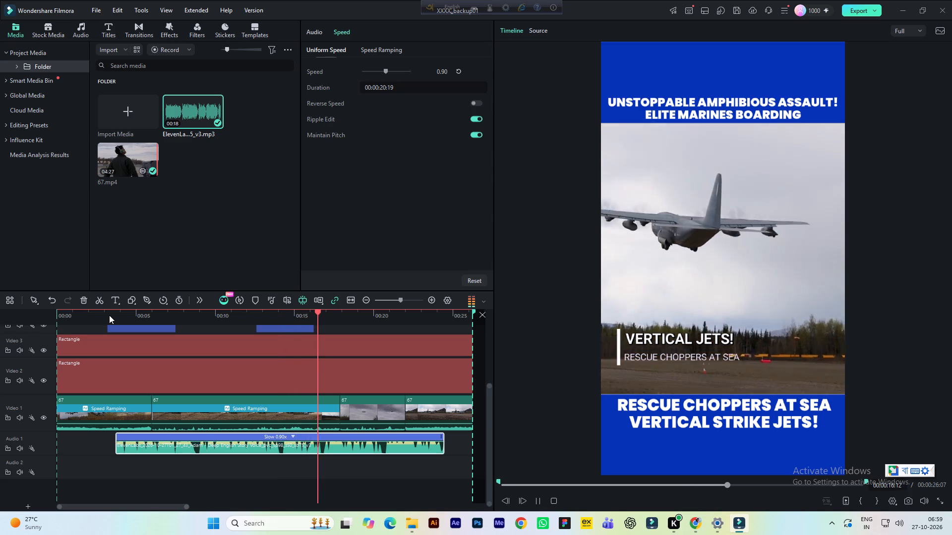
{"action": "key", "text": "space"}
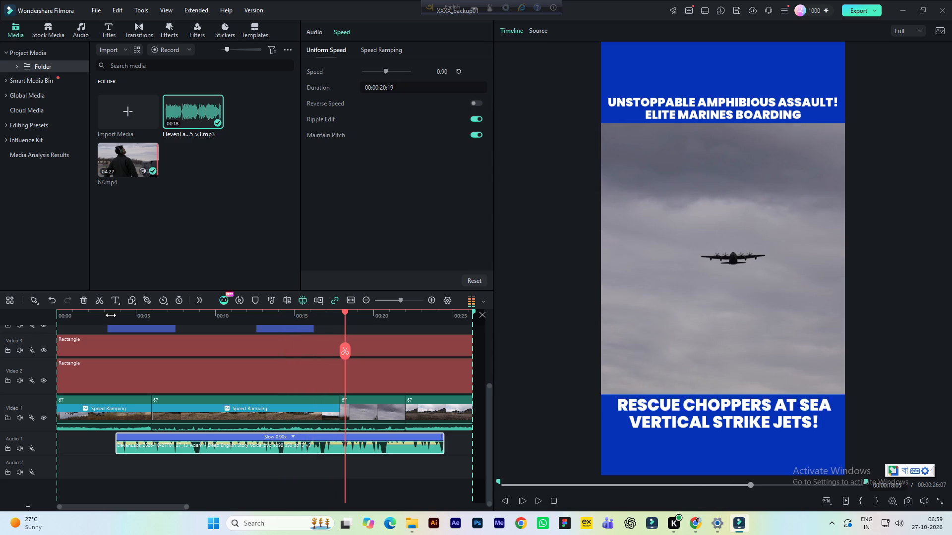
Save the project.
{"action": "key", "text": "ctrl+s"}
Play the timeline from near the start to about 25 seconds to check the voiceover against the footage and titles.
{"action": "left_click", "coordinate": [97, 315]}
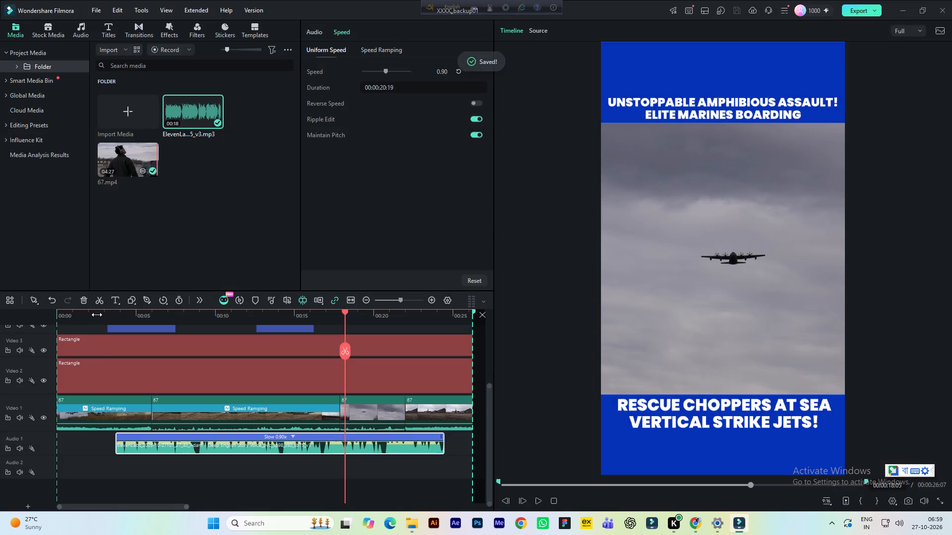
{"action": "key", "text": "space"}
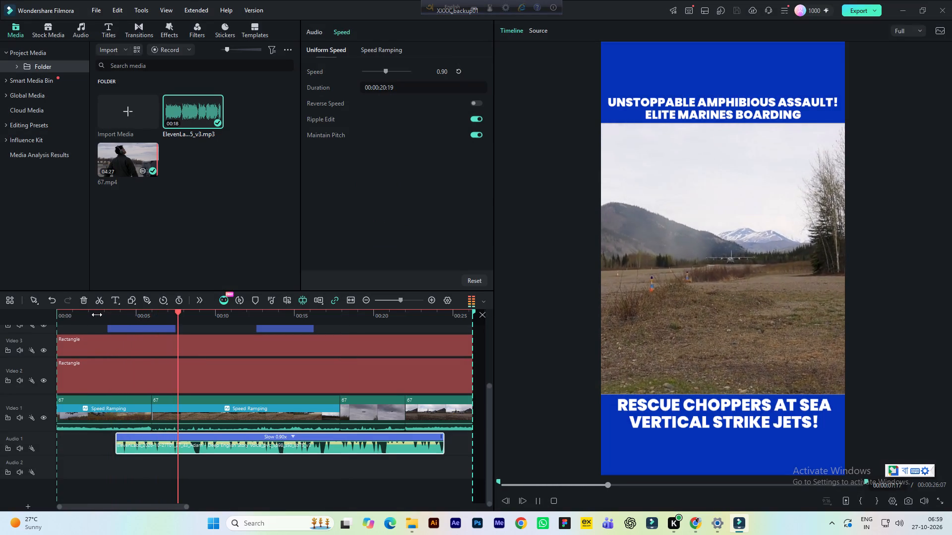
{"action": "key", "text": "space"}
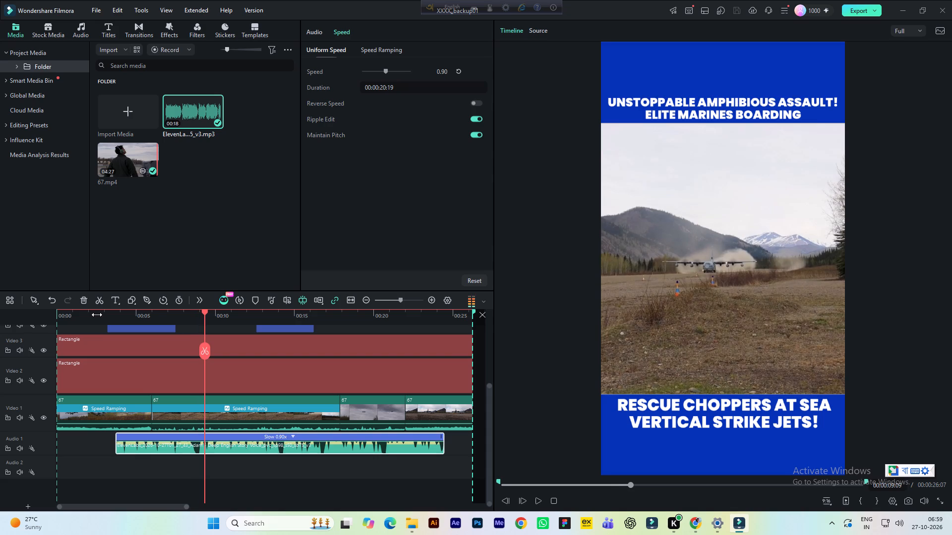
{"action": "left_click", "coordinate": [70, 314]}
{"action": "key", "text": "space"}
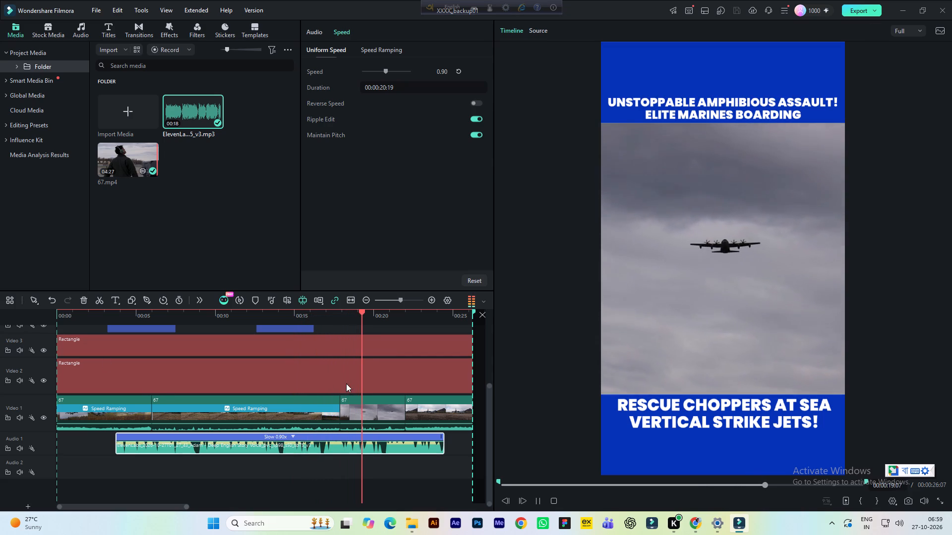
{"action": "scroll", "coordinate": [352, 392], "scroll_direction": "up", "scroll_amount": 1}
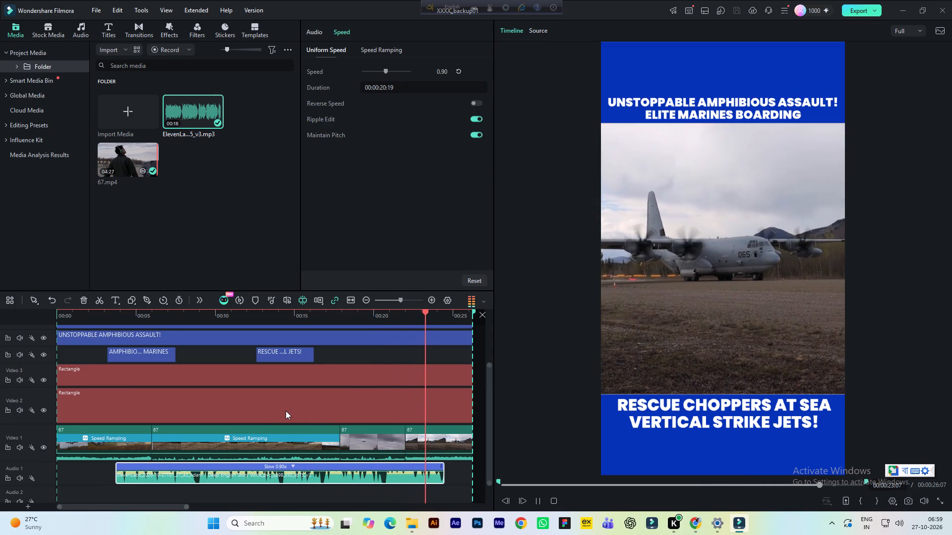
{"action": "key", "text": "space"}
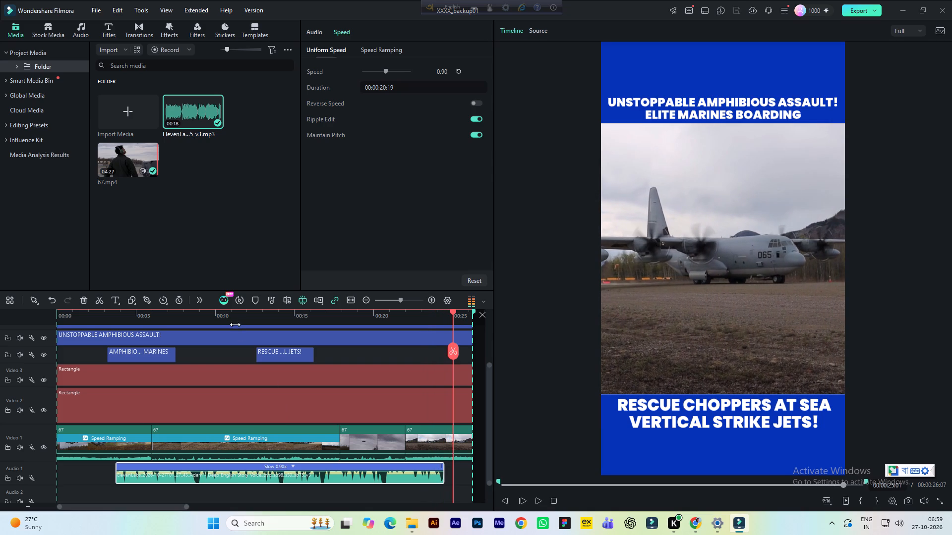
Move the RESCUE CHOPPERS AT SEA / VERTICAL JETS! title earlier so it starts at about 11 seconds, checking it in playback.
{"action": "left_click", "coordinate": [228, 318]}
{"action": "key", "text": "space"}
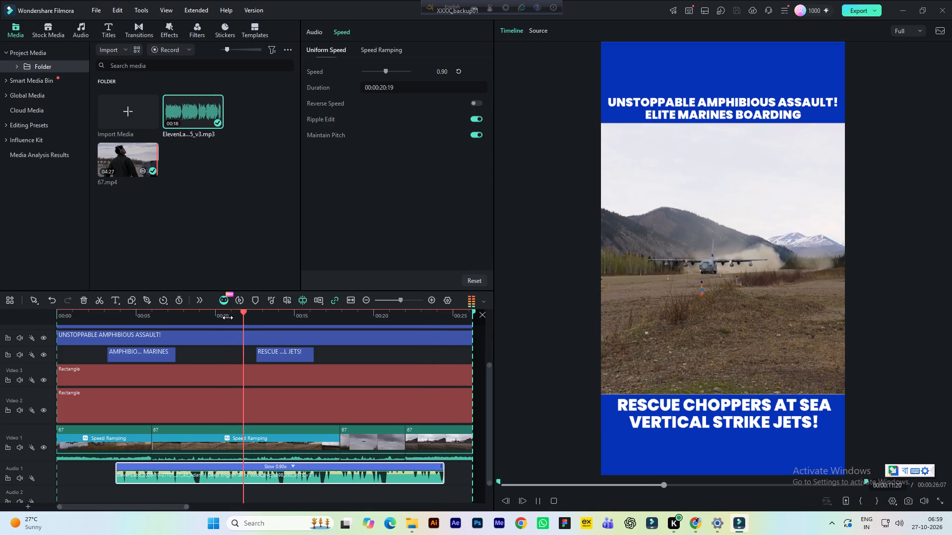
{"action": "key", "text": "space"}
{"action": "left_click_drag", "start_coordinate": [294, 352], "coordinate": [282, 352]}
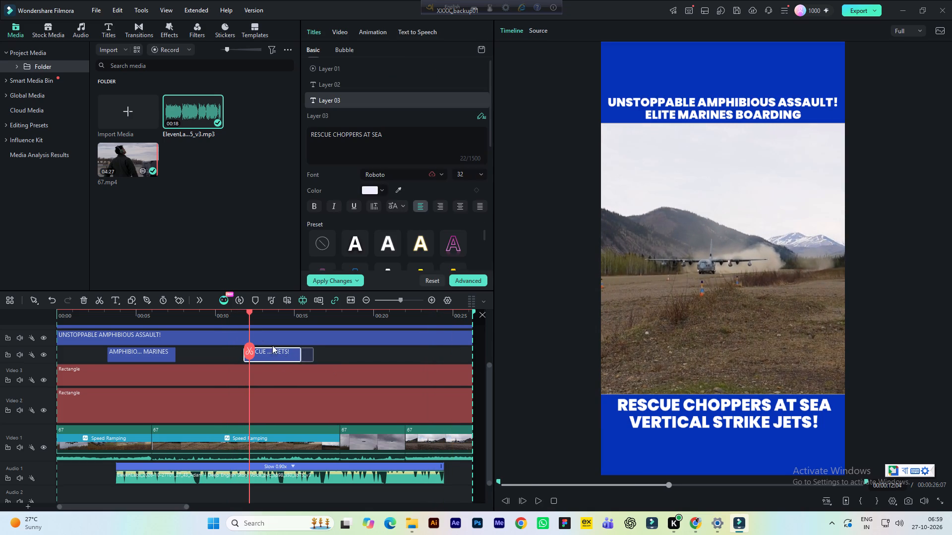
{"action": "left_click", "coordinate": [225, 316]}
{"action": "key", "text": "space"}
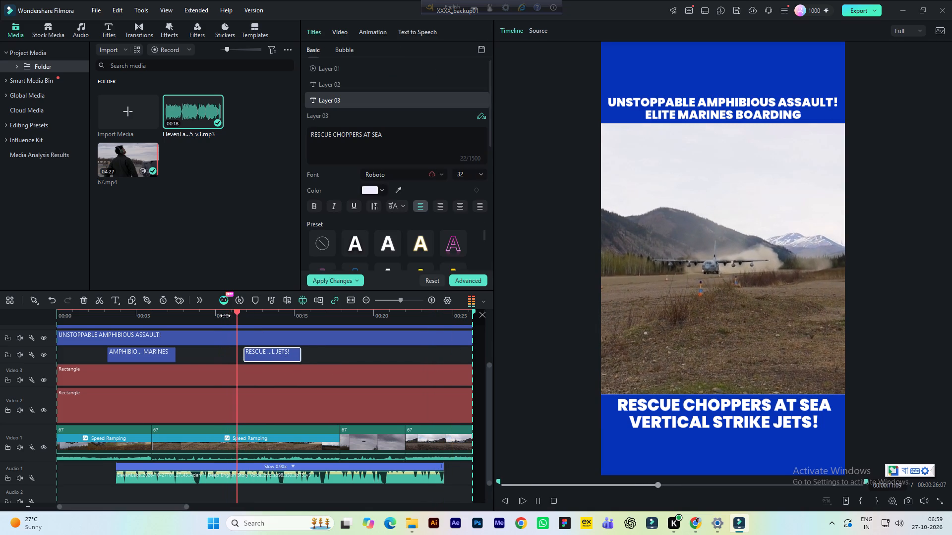
{"action": "key", "text": "space"}
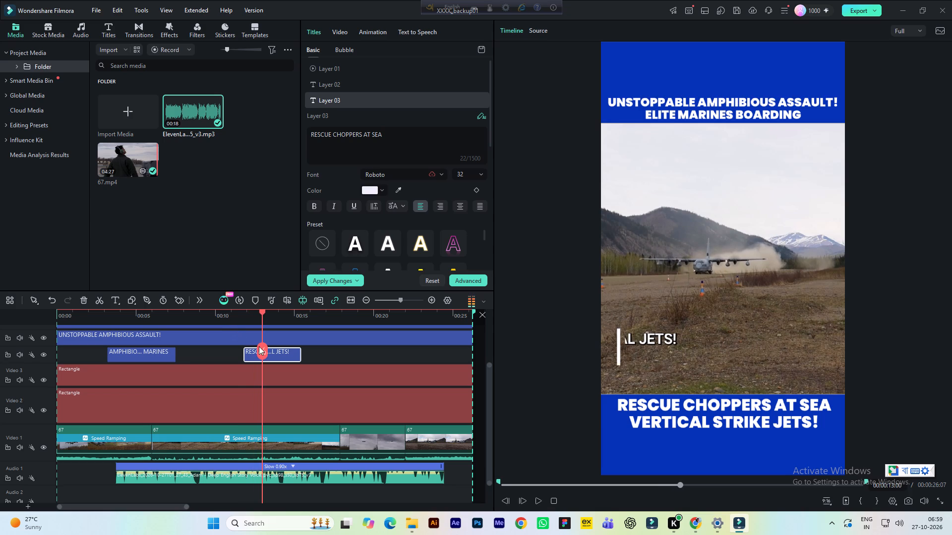
{"action": "left_click_drag", "start_coordinate": [279, 354], "coordinate": [271, 352]}
{"action": "left_click", "coordinate": [210, 318]}
{"action": "key", "text": "space"}
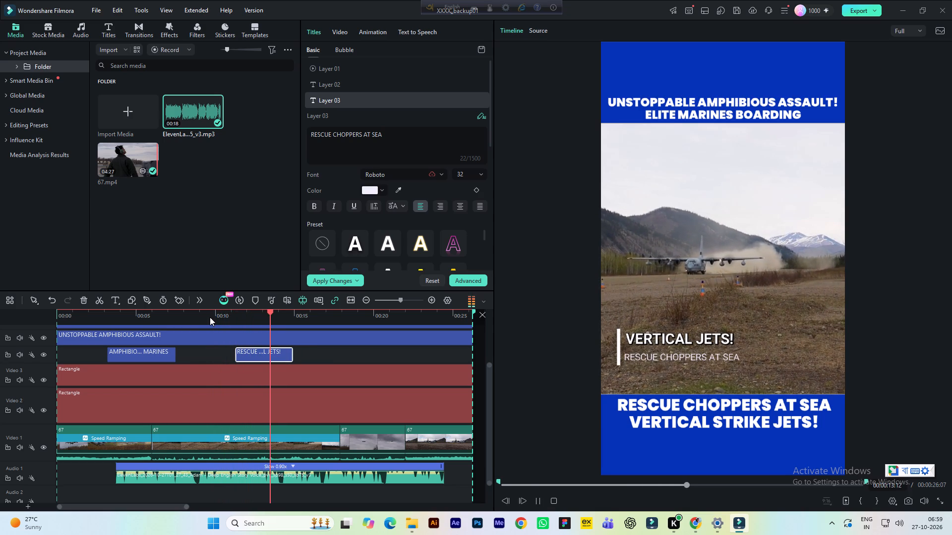
{"action": "key", "text": "space"}
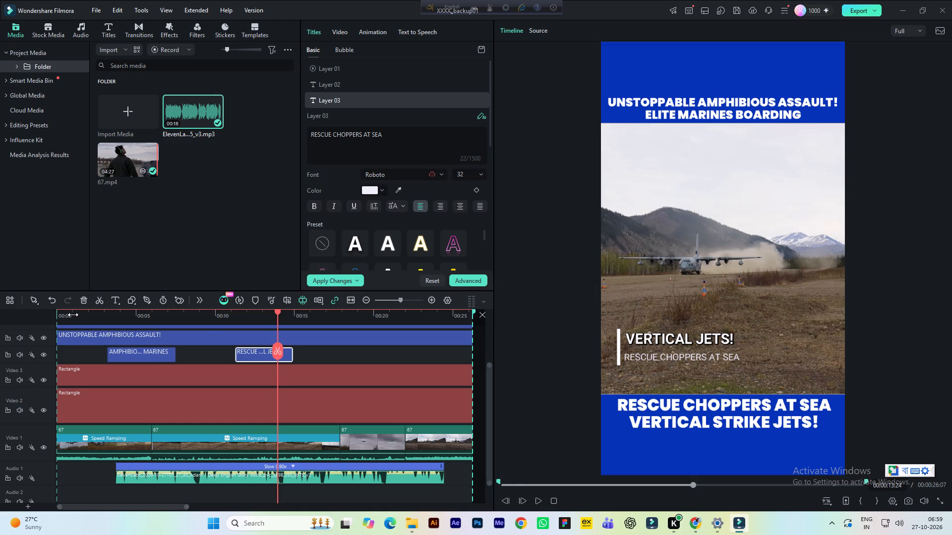
Move the ELITE MARINES / AMPHIBIOUS ASSAULT! title to start at about 4 seconds, check it in playback, and save the project.
{"action": "left_click", "coordinate": [73, 315]}
{"action": "key", "text": "space"}
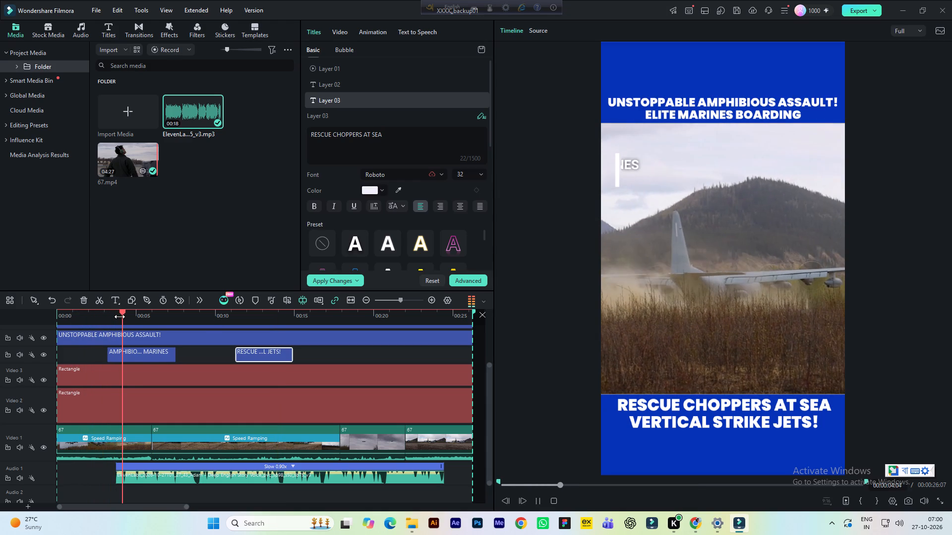
{"action": "key", "text": "space"}
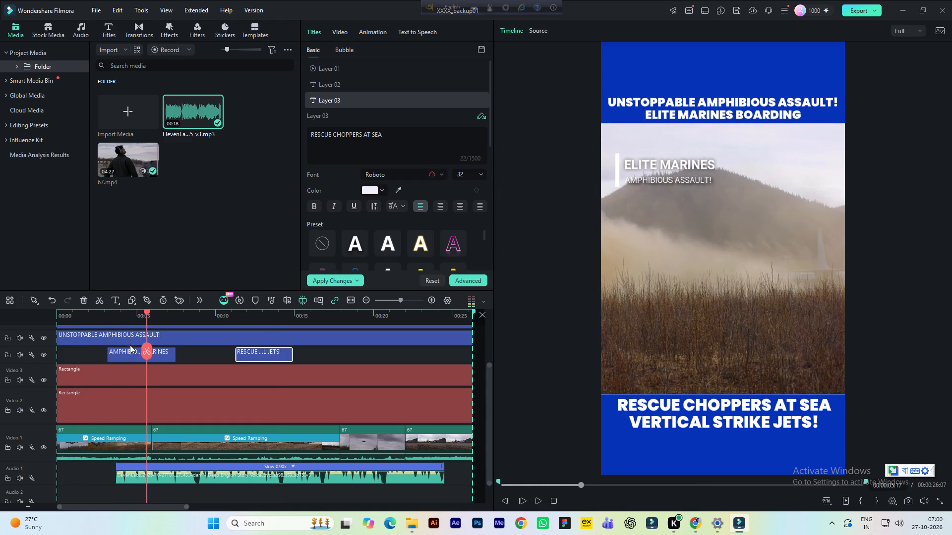
{"action": "left_click_drag", "start_coordinate": [118, 349], "coordinate": [132, 354]}
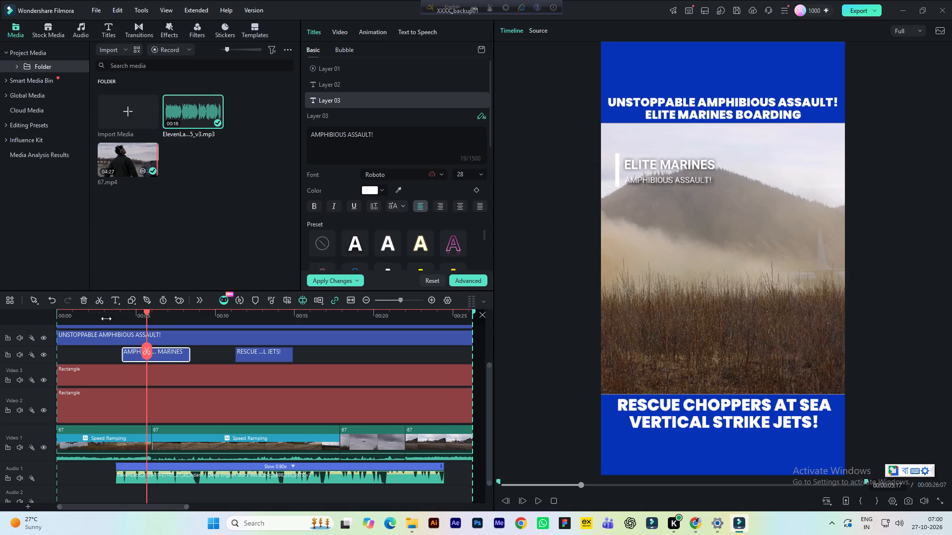
{"action": "left_click", "coordinate": [100, 318]}
{"action": "key", "text": "space"}
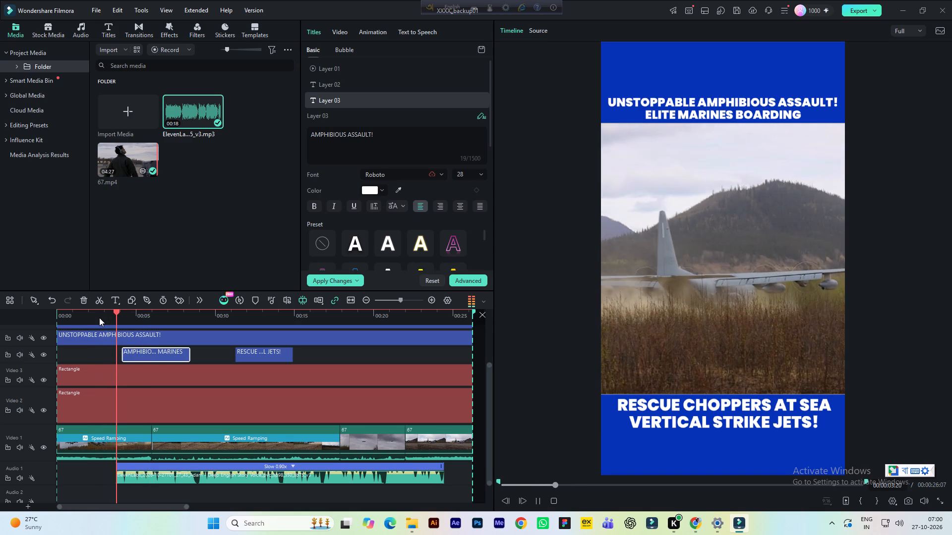
{"action": "key", "text": "space"}
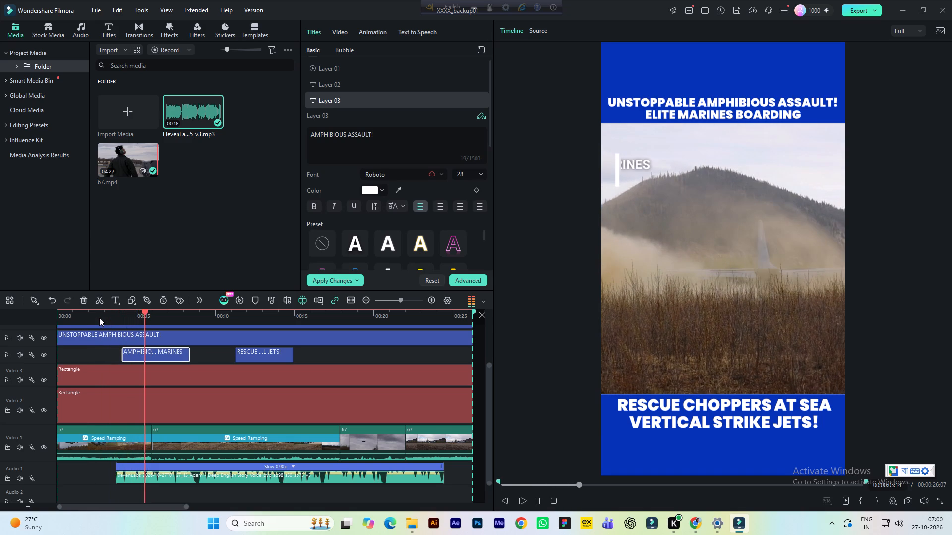
{"action": "key", "text": "ctrl+s"}
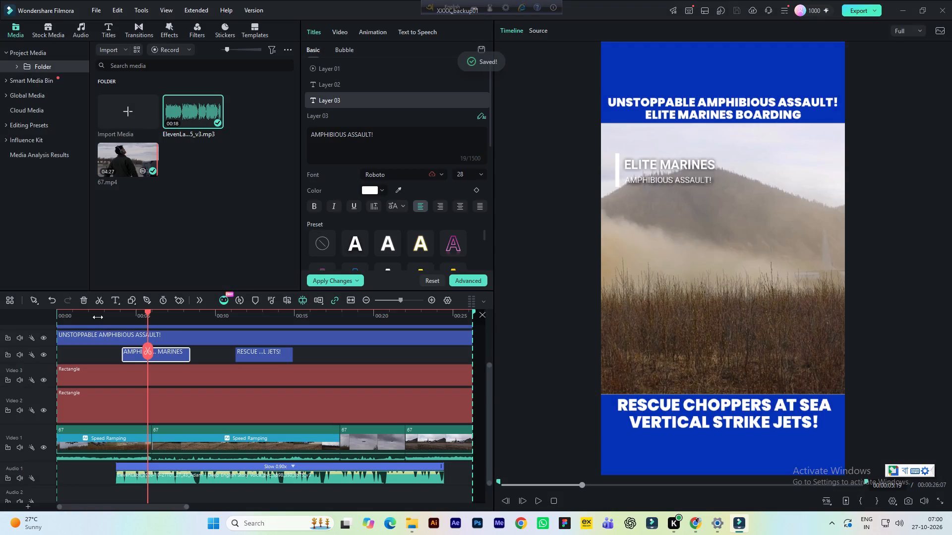
{"action": "left_click", "coordinate": [91, 314]}
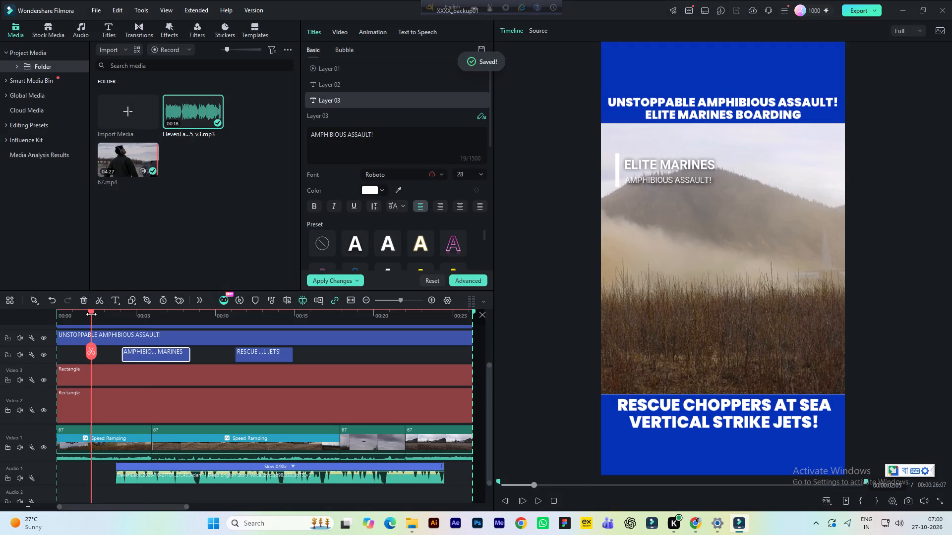
{"action": "key", "text": "space"}
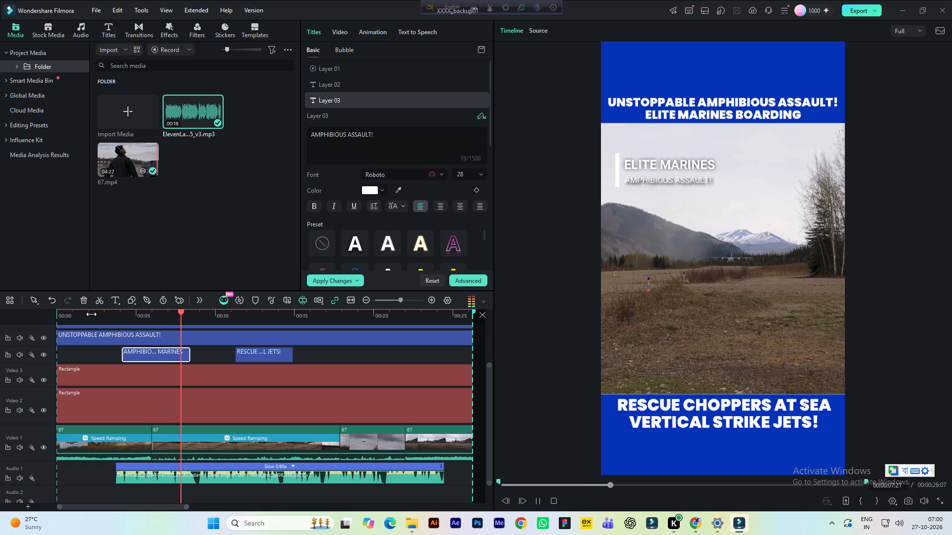
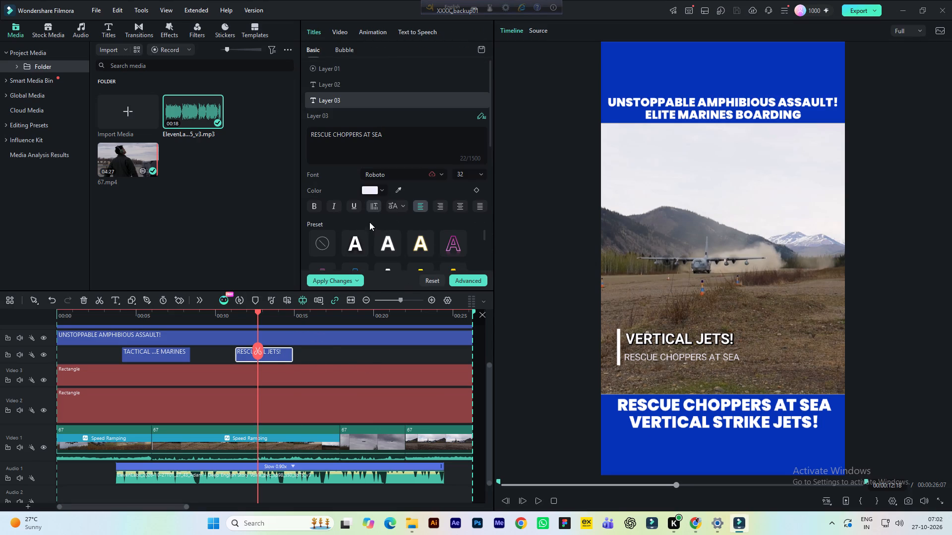
{"action": "left_click", "coordinate": [352, 87]}
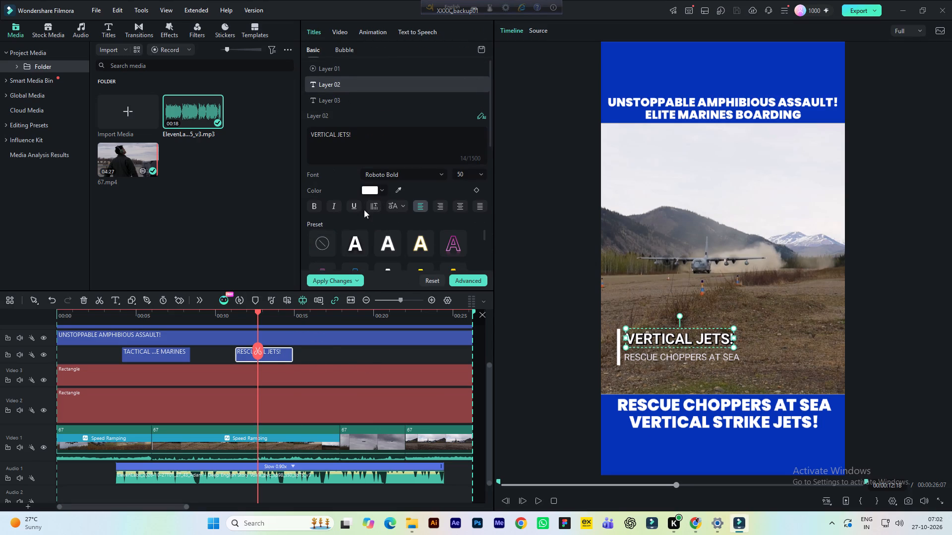
{"action": "left_click_drag", "start_coordinate": [365, 133], "coordinate": [296, 135]}
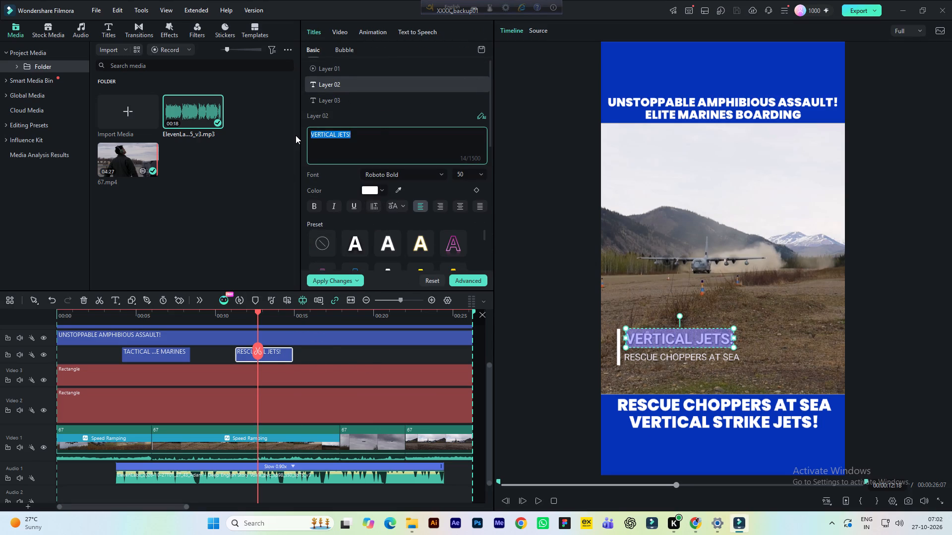
{"action": "key", "text": "ctrl+v"}
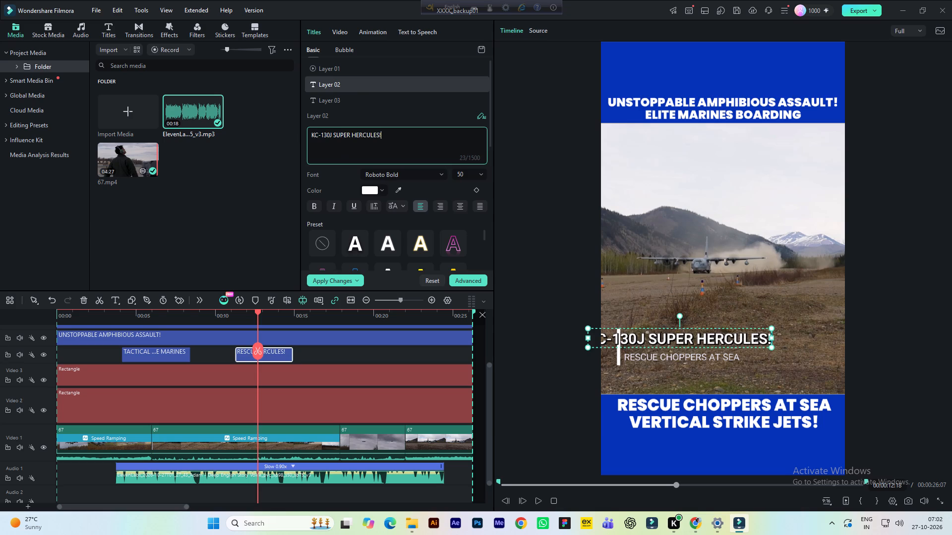
{"action": "left_click", "coordinate": [352, 134]}
{"action": "key", "text": "Return"}
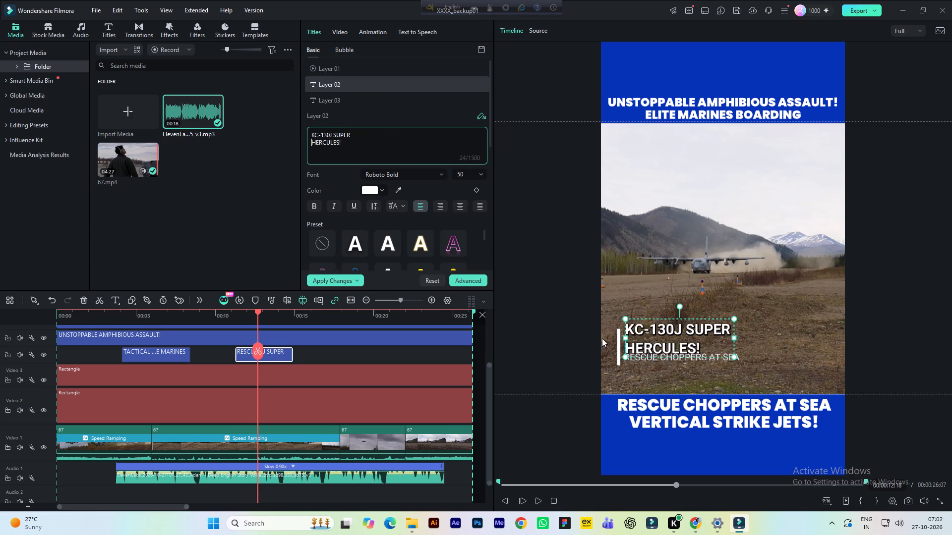
Enlarge the white bar beside the KC-130J SUPER HERCULES! text slightly and move it up to fit the two-line heading.
{"action": "left_click", "coordinate": [618, 348]}
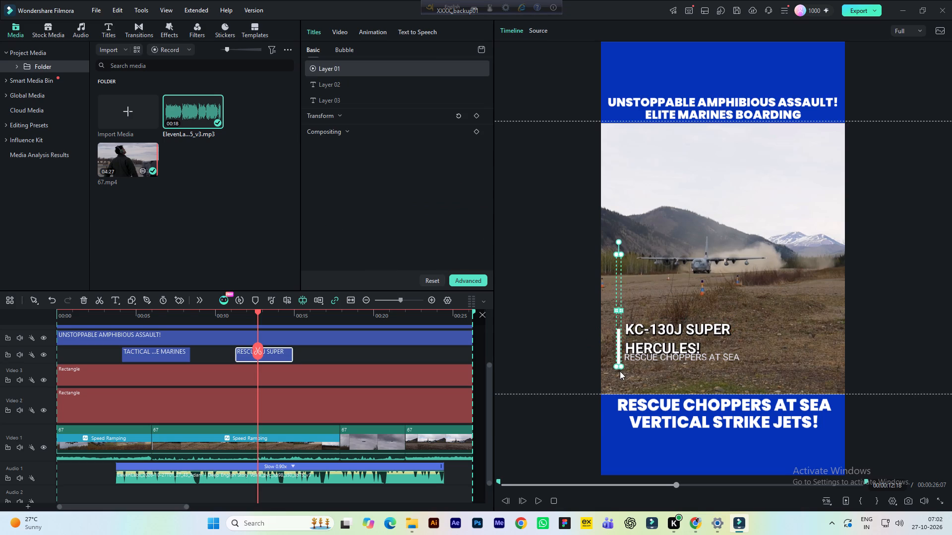
{"action": "left_click_drag", "start_coordinate": [619, 368], "coordinate": [621, 372]}
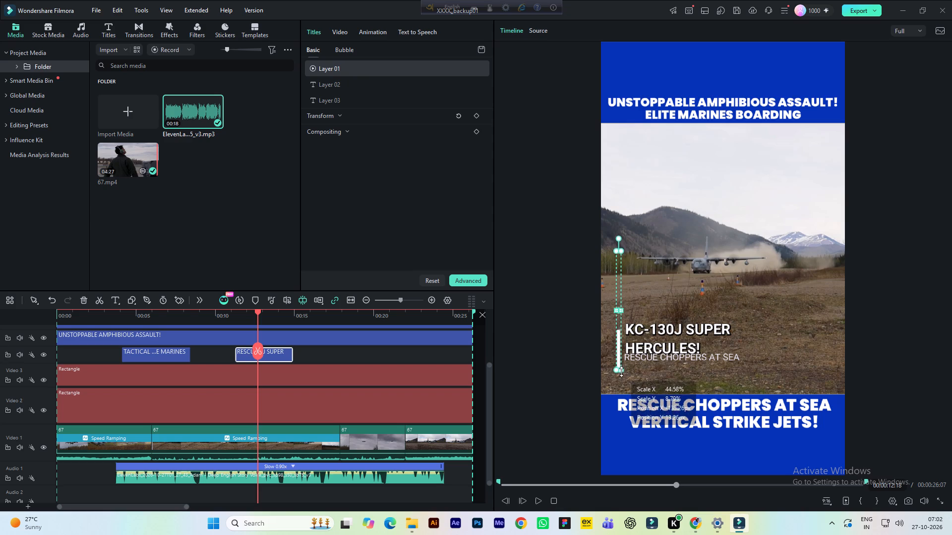
{"action": "left_click_drag", "start_coordinate": [621, 372], "coordinate": [621, 375]}
{"action": "key", "text": "Up"}
{"action": "key", "text": "Up"}
{"action": "key", "text": "Up"}
{"action": "key", "text": "Up"}
{"action": "key", "text": "Up"}
{"action": "key", "text": "Up"}
{"action": "key", "text": "Up"}
{"action": "key", "text": "Up"}
{"action": "key", "text": "Up"}
{"action": "key", "text": "Up"}
{"action": "key", "text": "Up"}
{"action": "key", "text": "Up"}
{"action": "key", "text": "Up"}
{"action": "key", "text": "Up"}
{"action": "key", "text": "Up"}
{"action": "key", "text": "Up"}
{"action": "key", "text": "Up"}
{"action": "key", "text": "Up"}
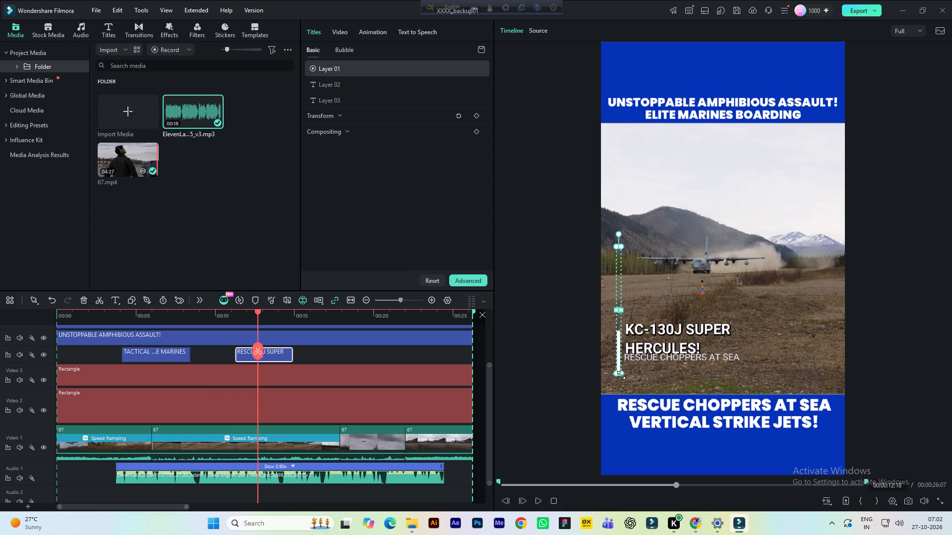
{"action": "key", "text": "Up"}
{"action": "key", "text": "Up"}
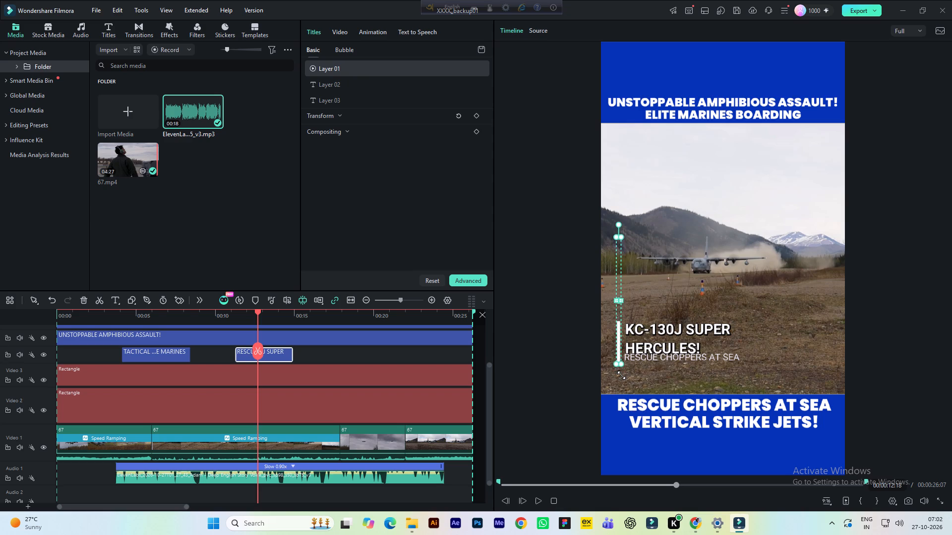
Nudge the two-line KC-130J SUPER HERCULES! heading up slightly, away from the RESCUE CHOPPERS AT SEA line.
{"action": "left_click", "coordinate": [654, 334]}
{"action": "key", "text": "Up"}
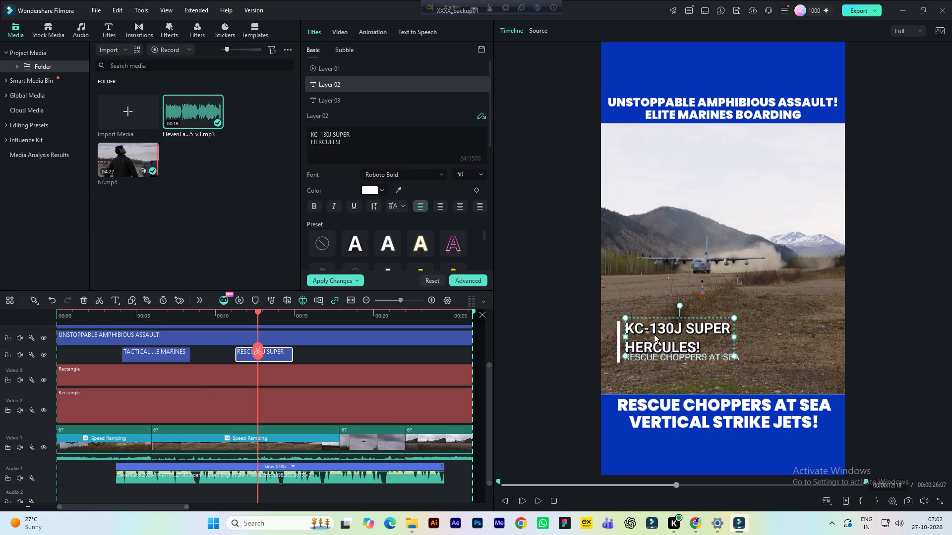
{"action": "key", "text": "Up"}
{"action": "key", "text": "Up"}
{"action": "key", "text": "Up"}
{"action": "key", "text": "Up"}
{"action": "key", "text": "Up"}
{"action": "key", "text": "Up"}
{"action": "key", "text": "Up"}
{"action": "key", "text": "Up"}
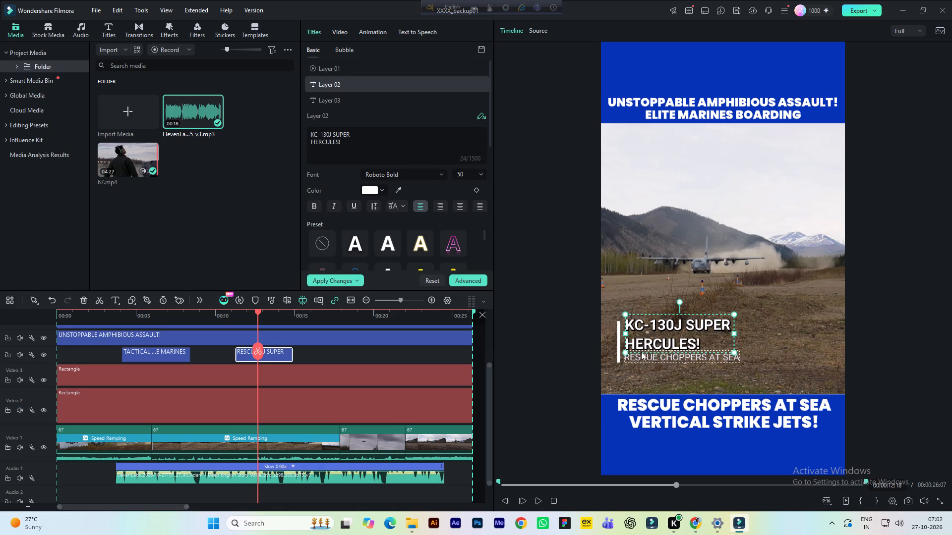
Nudge the RESCUE CHOPPERS AT SEA line down slightly so it sits just below HERCULES!.
{"action": "left_click", "coordinate": [640, 354]}
{"action": "key", "text": "Down"}
{"action": "key", "text": "Down"}
{"action": "key", "text": "Down"}
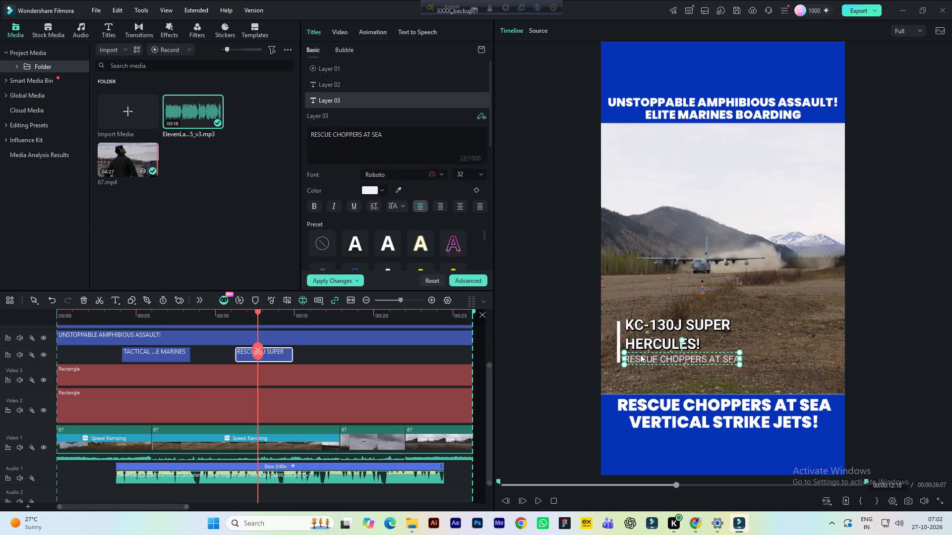
{"action": "key", "text": "Up"}
{"action": "key", "text": "Up"}
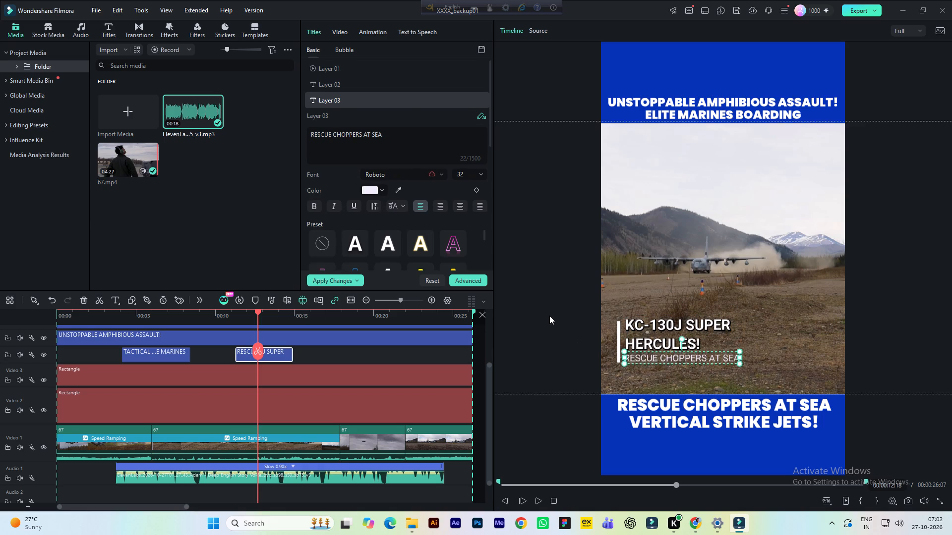
{"action": "left_click", "coordinate": [549, 316]}
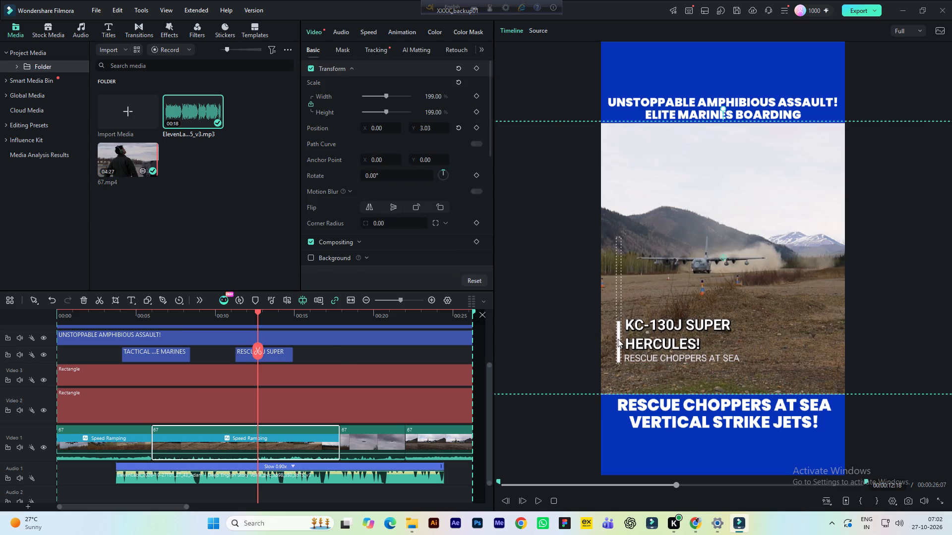
Lengthen the white bar slightly, move it up to span the KC-130J heading and RESCUE CHOPPERS AT SEA line, and save the project.
{"action": "left_click", "coordinate": [618, 339]}
{"action": "key", "text": "ctrl+z"}
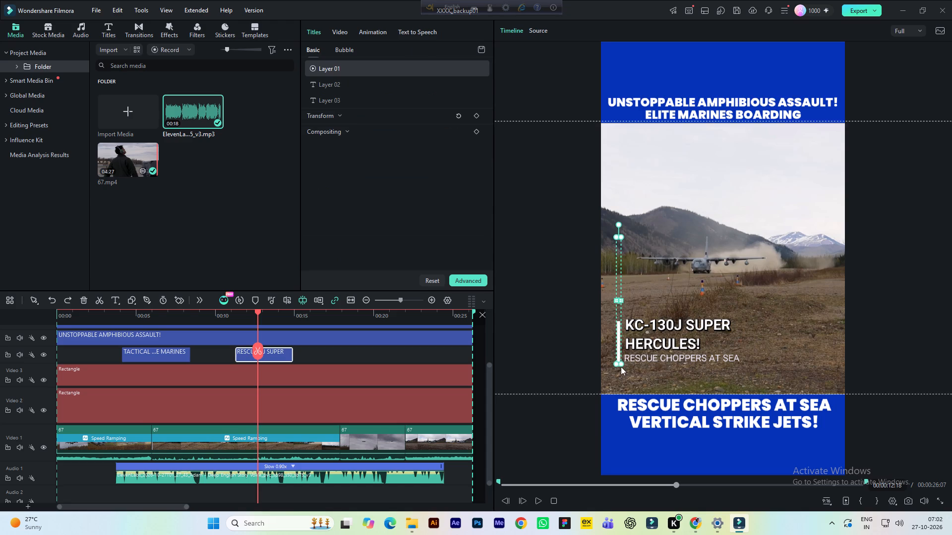
{"action": "left_click", "coordinate": [619, 365]}
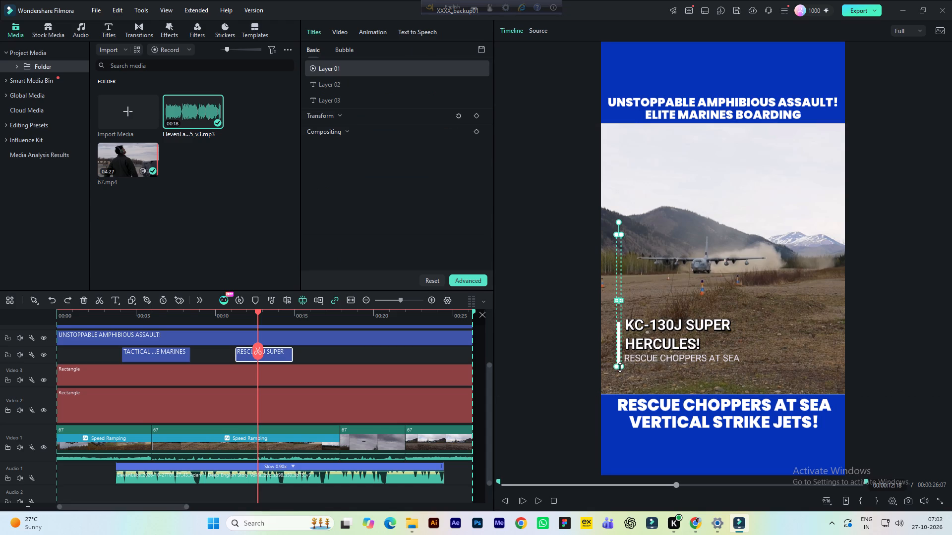
{"action": "key", "text": "Up"}
{"action": "key", "text": "Up"}
{"action": "key", "text": "Up"}
{"action": "key", "text": "Up"}
{"action": "key", "text": "Up"}
{"action": "key", "text": "Up"}
{"action": "key", "text": "Up"}
{"action": "key", "text": "Up"}
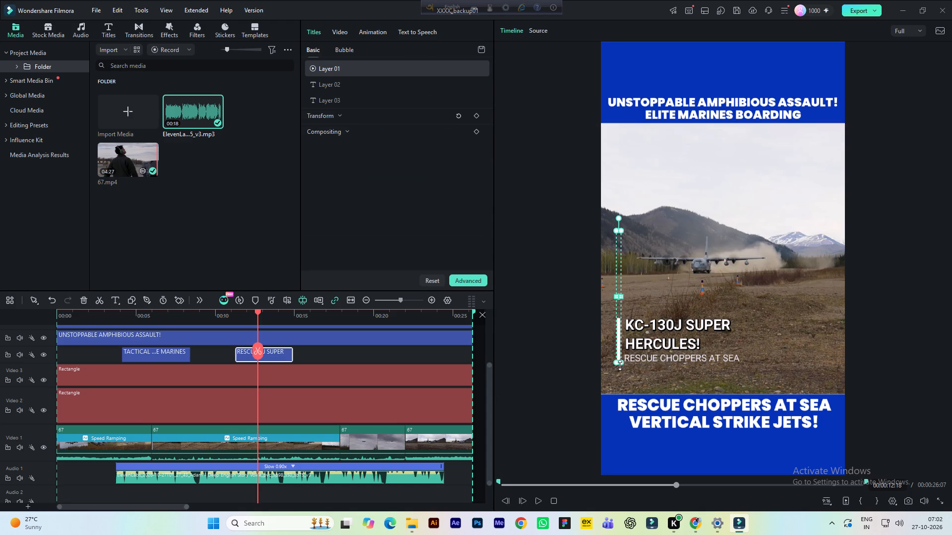
{"action": "key", "text": "Up"}
{"action": "left_click", "coordinate": [635, 318]}
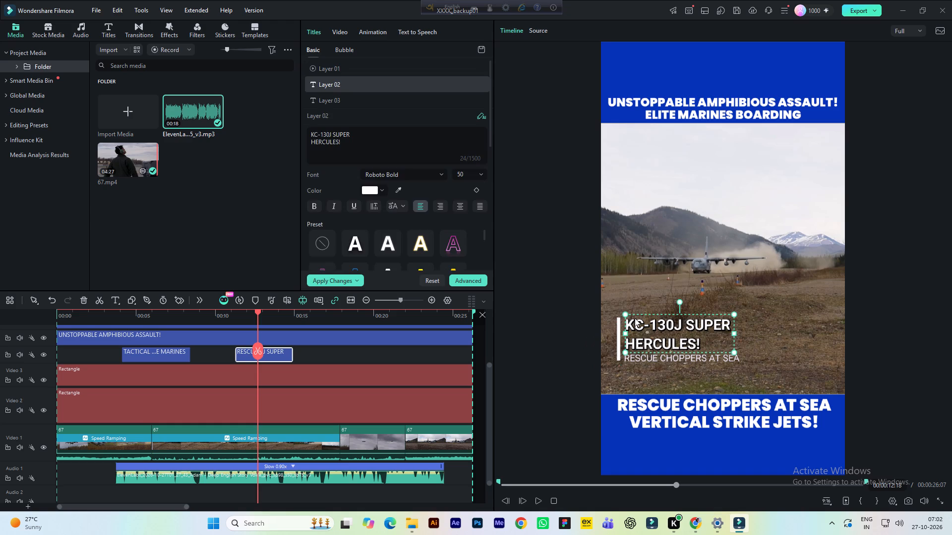
{"action": "left_click", "coordinate": [553, 295]}
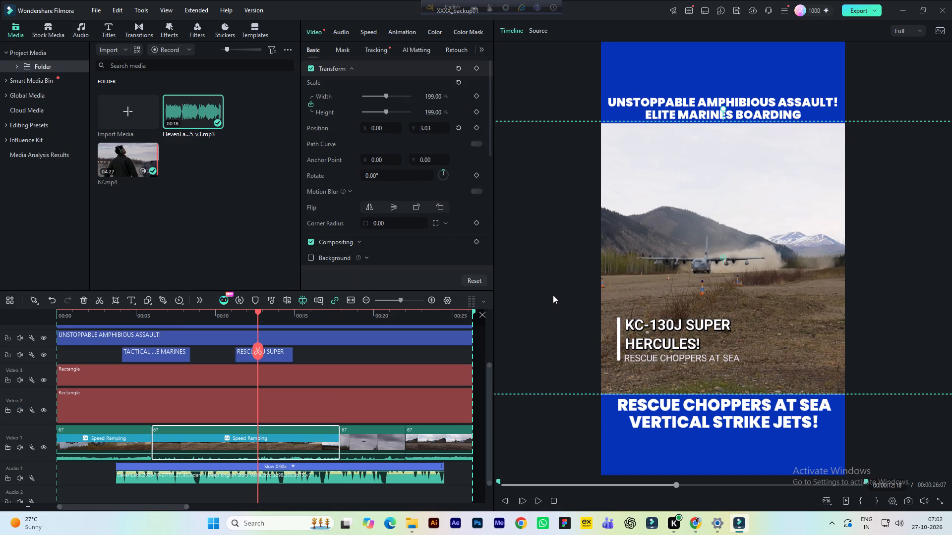
{"action": "key", "text": "ctrl+s"}
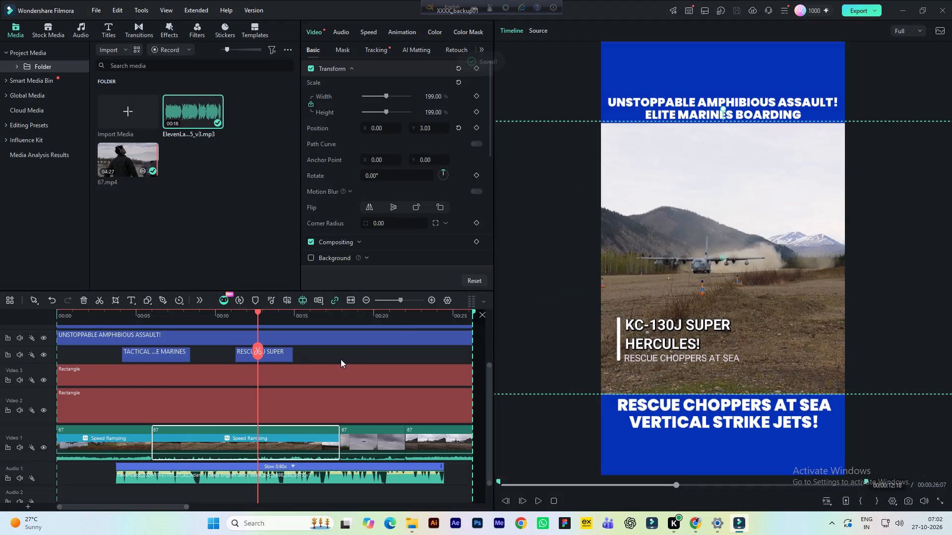
Play from about 10 seconds and shift the KC-130J title clip slightly earlier, starting at about 10.9 seconds.
{"action": "left_click", "coordinate": [216, 316]}
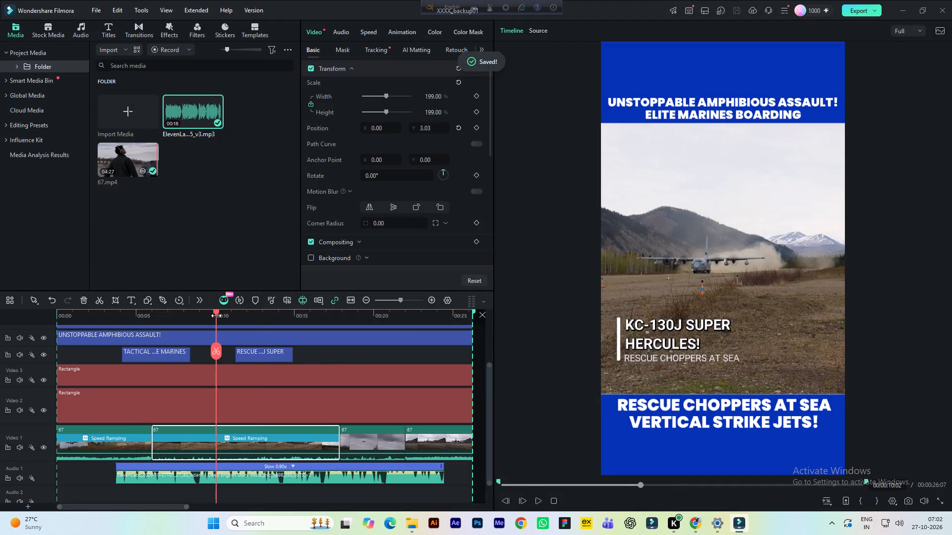
{"action": "key", "text": "space"}
{"action": "key", "text": "space"}
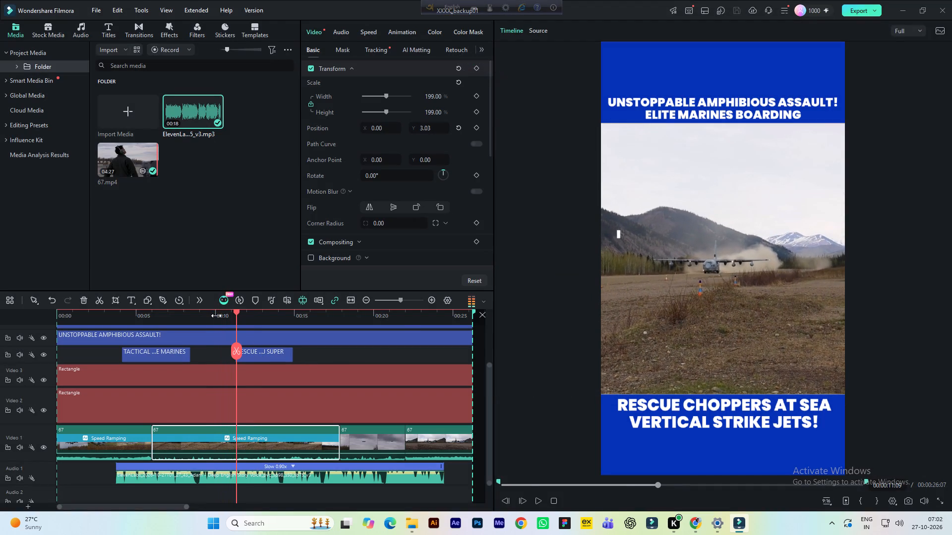
{"action": "left_click", "coordinate": [206, 315]}
{"action": "left_click_drag", "start_coordinate": [247, 355], "coordinate": [244, 355]}
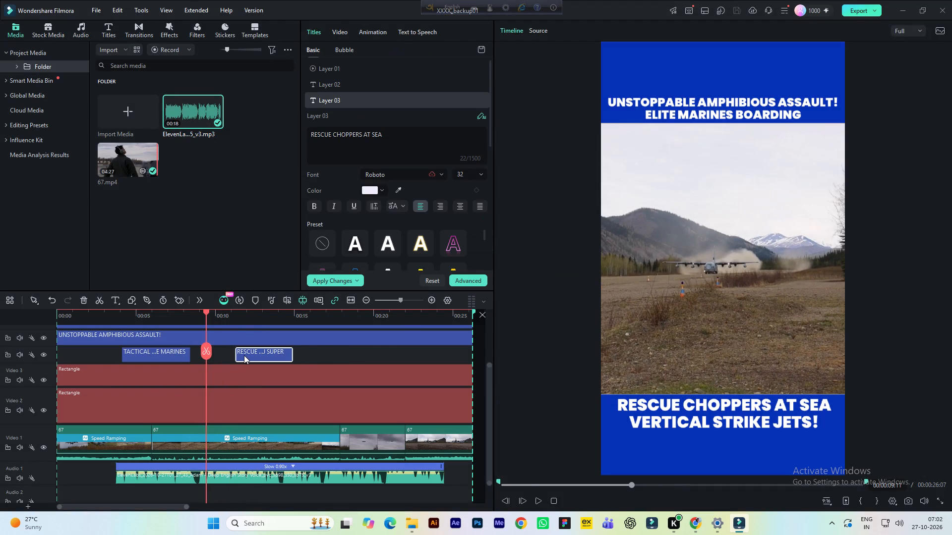
{"action": "left_click_drag", "start_coordinate": [244, 355], "coordinate": [242, 354]}
Play through the KC-130J title and extend the end of its clip to about 14.7 seconds.
{"action": "key", "text": "space"}
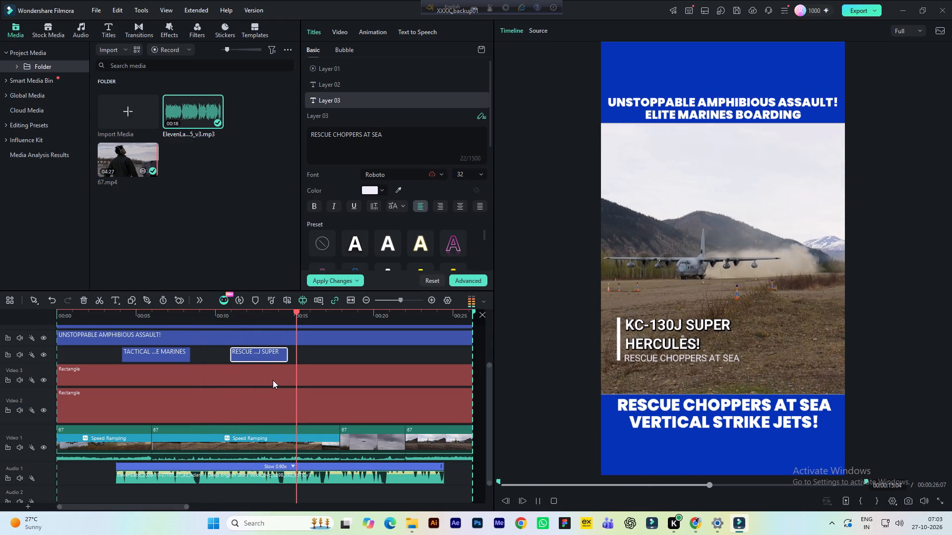
{"action": "key", "text": "space"}
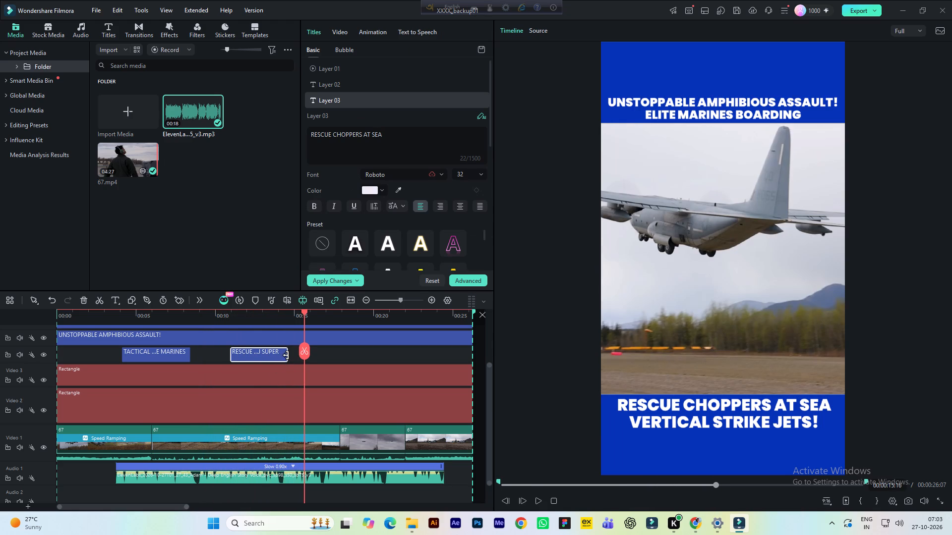
{"action": "left_click", "coordinate": [286, 355]}
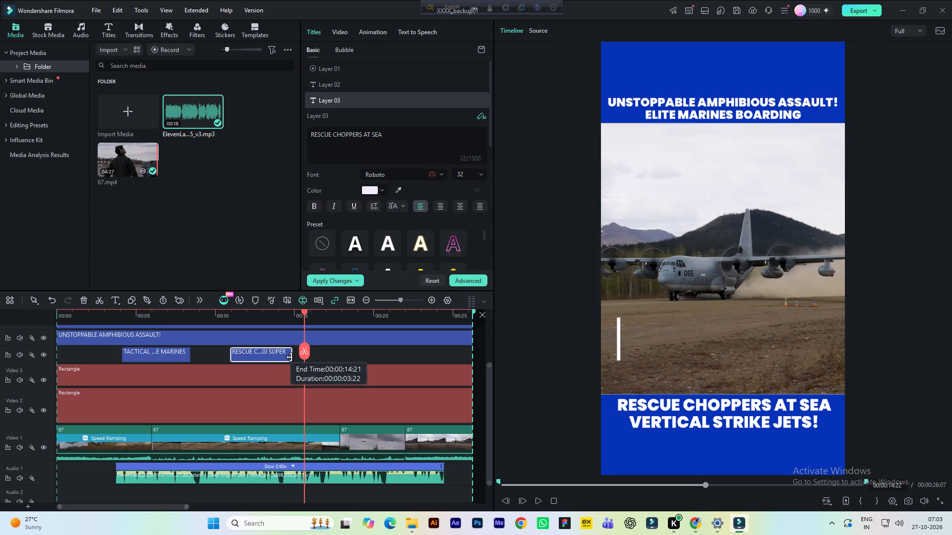
{"action": "left_click", "coordinate": [210, 311]}
{"action": "key", "text": "space"}
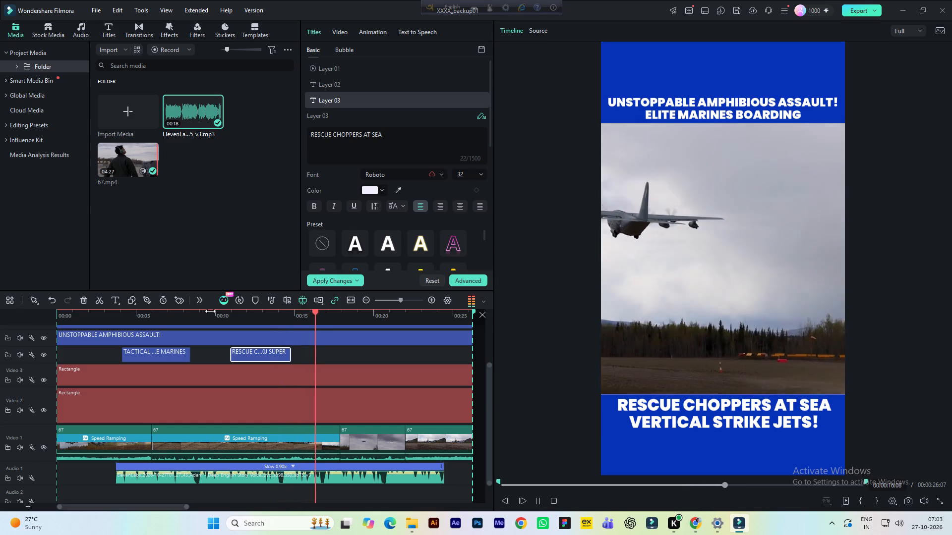
{"action": "key", "text": "space"}
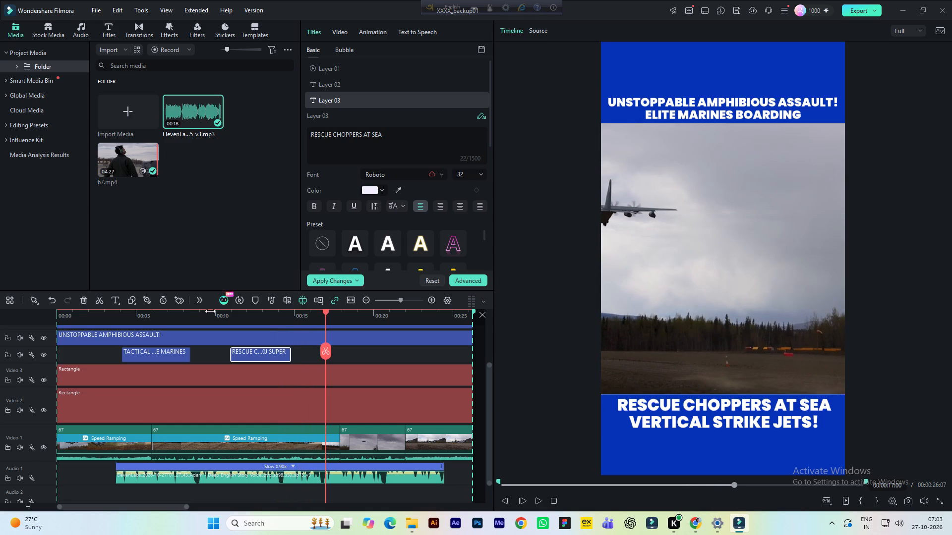